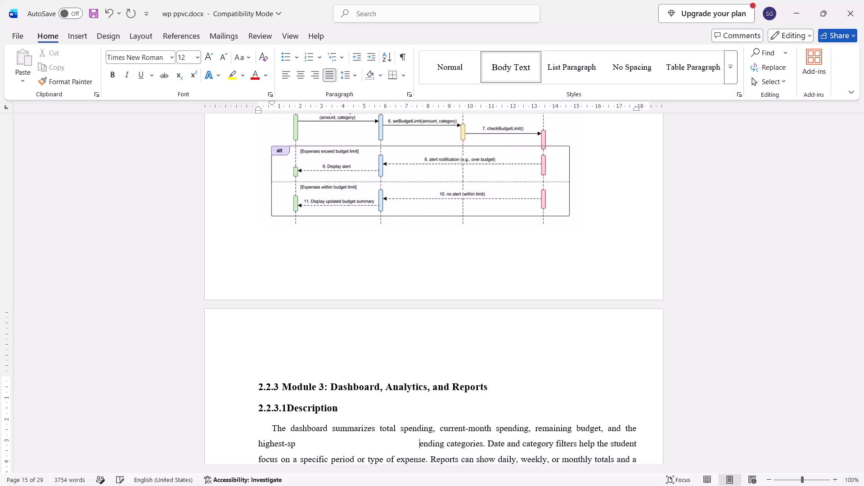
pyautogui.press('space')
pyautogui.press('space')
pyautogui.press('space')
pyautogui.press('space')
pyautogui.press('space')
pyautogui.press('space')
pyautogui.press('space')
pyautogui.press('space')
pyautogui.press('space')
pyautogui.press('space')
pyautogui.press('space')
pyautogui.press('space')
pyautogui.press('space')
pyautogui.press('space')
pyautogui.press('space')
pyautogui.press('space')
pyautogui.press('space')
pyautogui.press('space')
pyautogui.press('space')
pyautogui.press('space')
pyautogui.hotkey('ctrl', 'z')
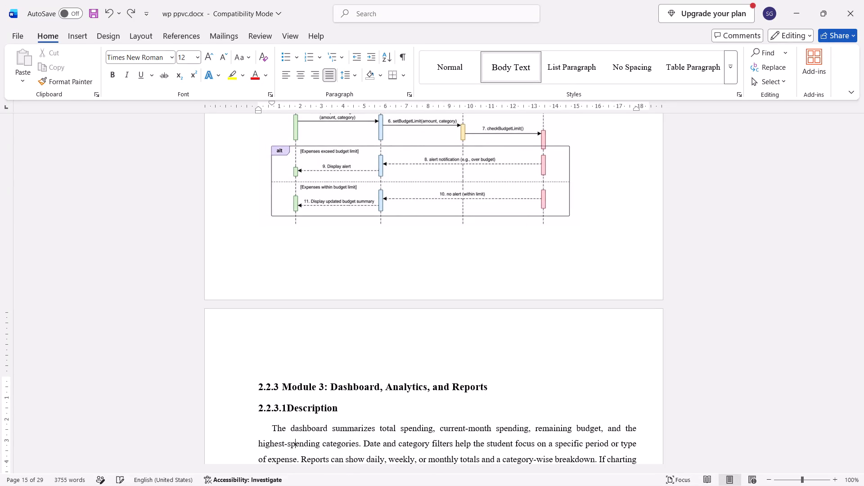
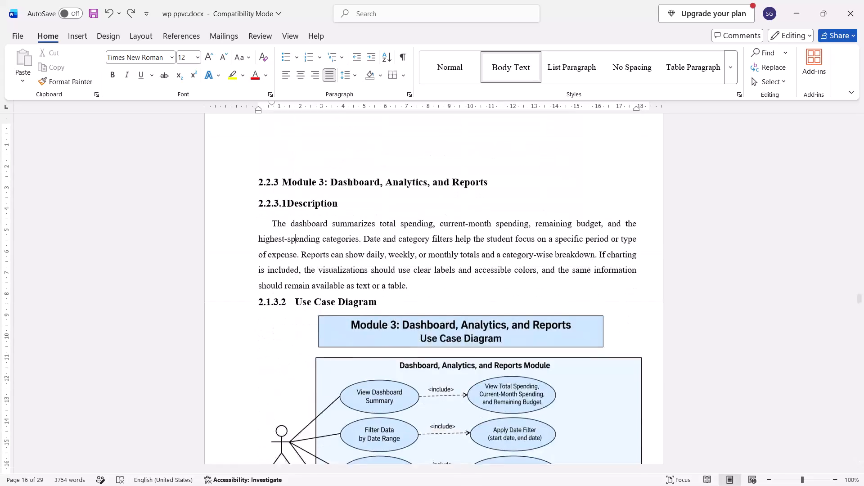
# Review the layout of the use case, class and sequence diagrams in Module 3: Dashboard, Analytics, and Reports.
pyautogui.scroll(-7, 400, 259)
pyautogui.scroll(3, 400, 259)
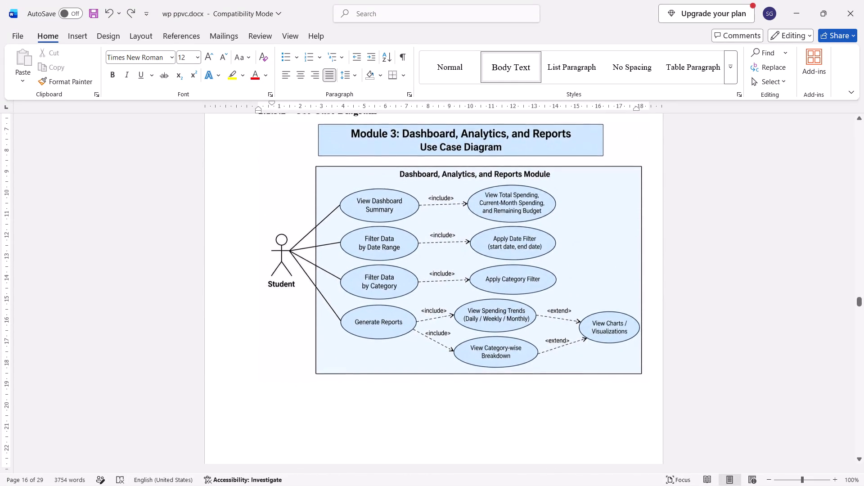
pyautogui.scroll(-3, 400, 259)
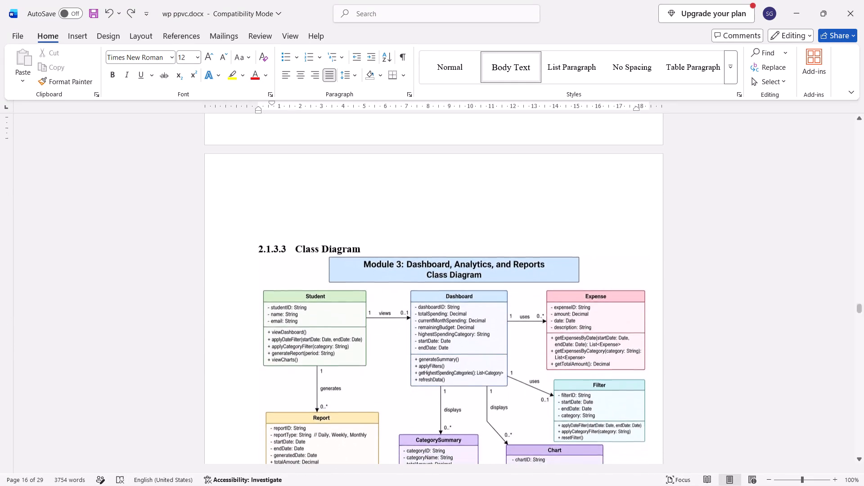
pyautogui.scroll(-3, 400, 259)
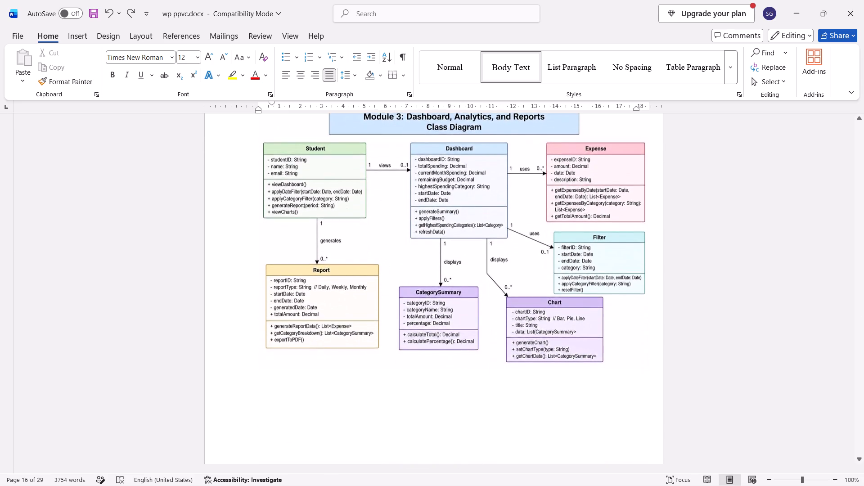
pyautogui.scroll(-6, 400, 259)
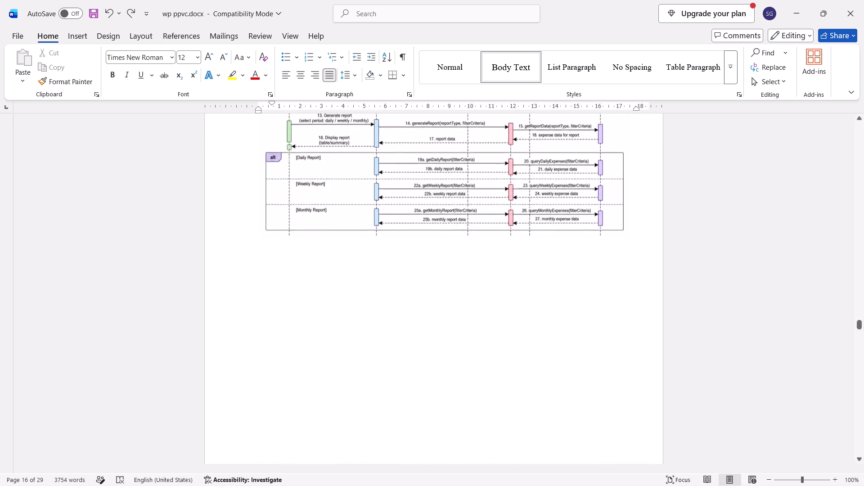
pyautogui.scroll(-5, 400, 259)
pyautogui.scroll(6, 400, 259)
pyautogui.scroll(-1, 400, 259)
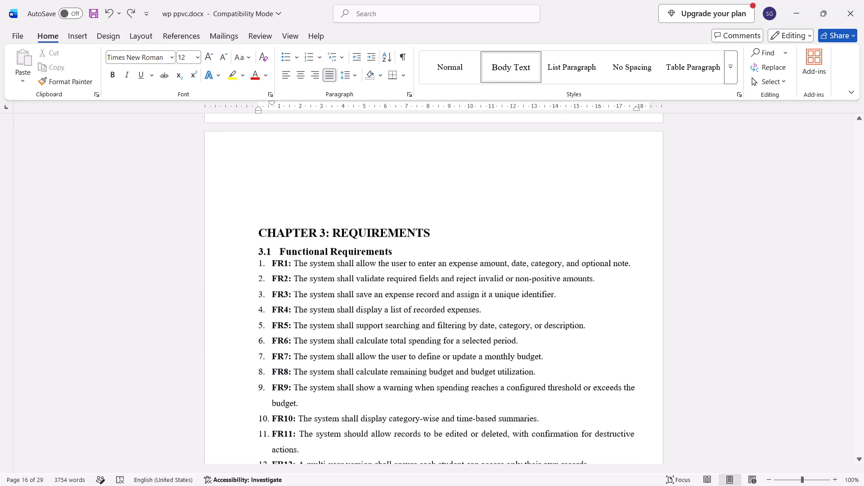
# Review the Chapter 3 requirements and the algorithms, technologies table and source code in Chapter 4.
pyautogui.scroll(-2, 400, 259)
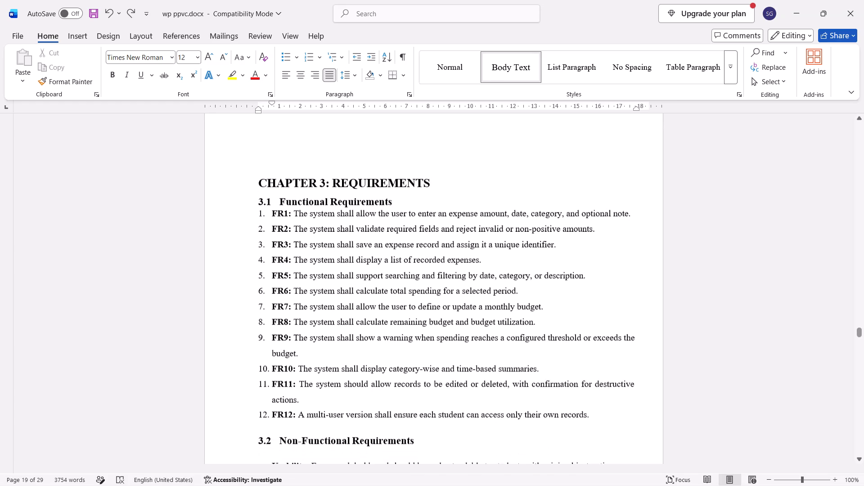
pyautogui.scroll(-1, 400, 324)
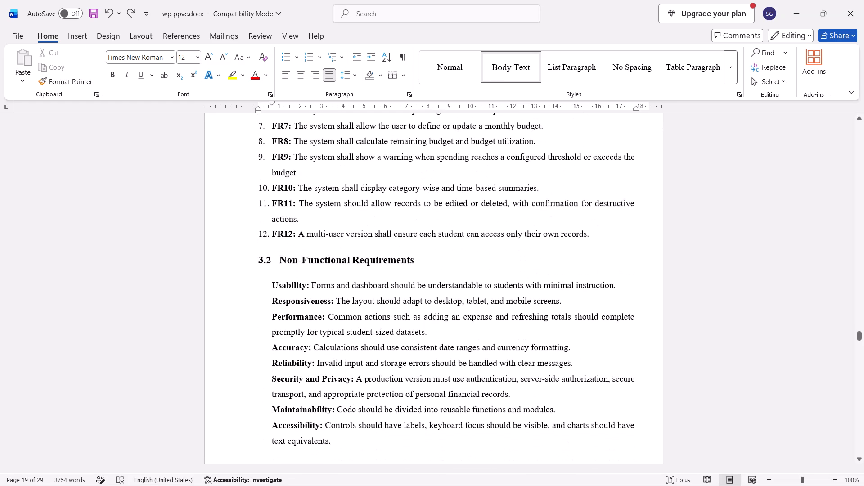
pyautogui.scroll(-3, 400, 324)
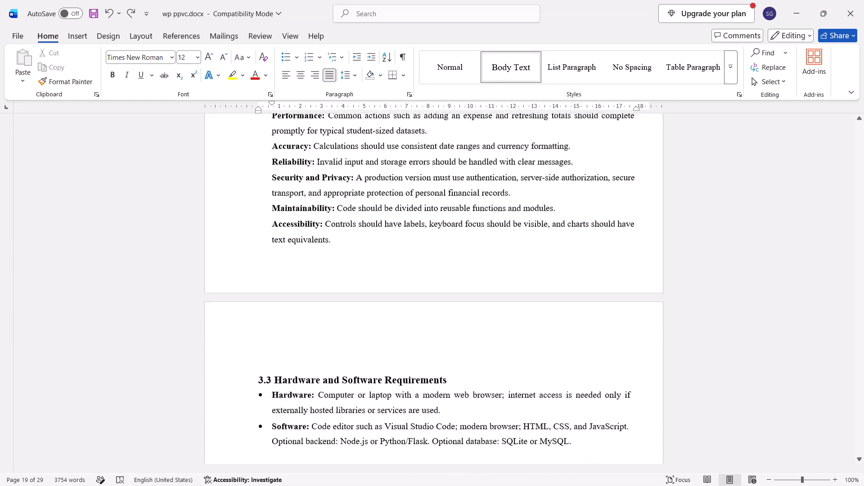
pyautogui.scroll(-2, 400, 324)
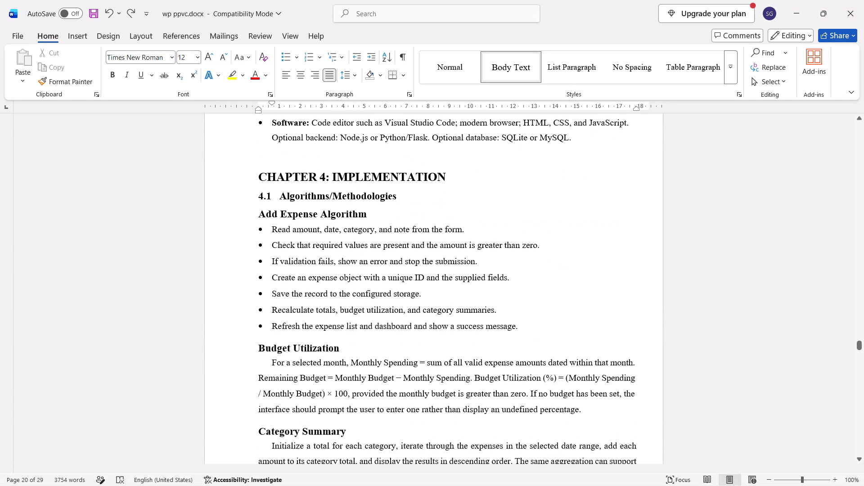
pyautogui.scroll(-6, 400, 324)
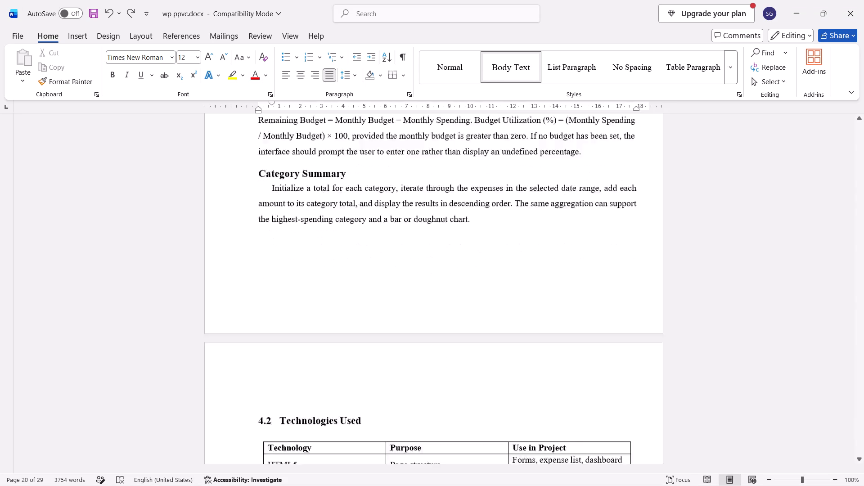
pyautogui.scroll(-4, 400, 324)
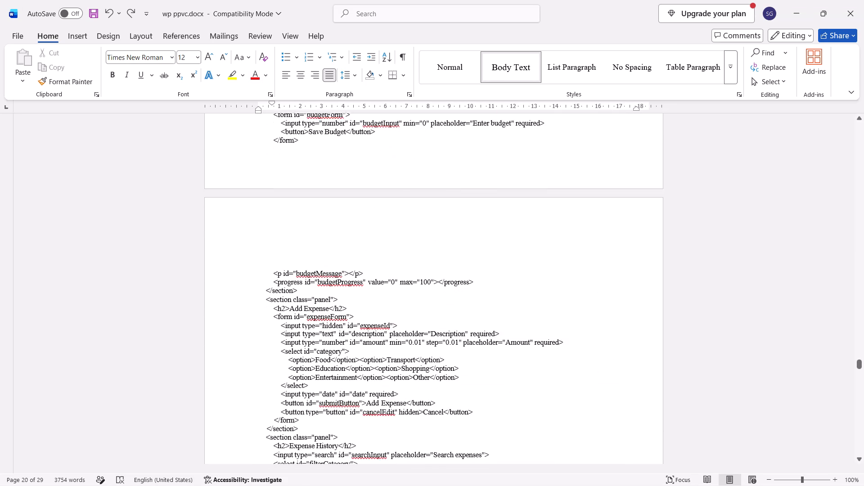
pyautogui.scroll(3, 400, 324)
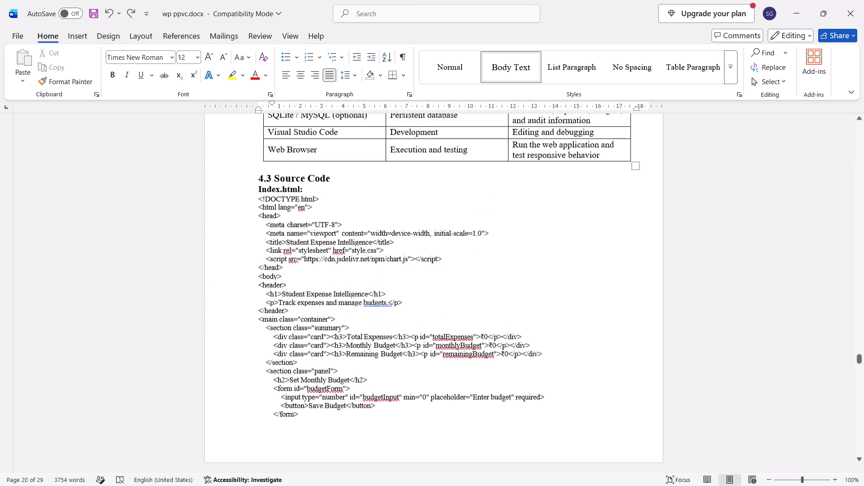
pyautogui.scroll(-5, 400, 324)
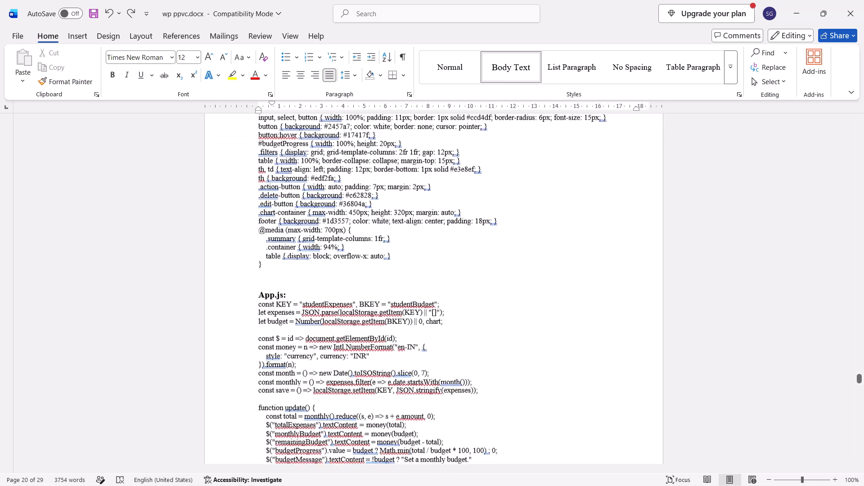
pyautogui.scroll(-7, 400, 324)
# Review the output screenshots in Chapter 5, the Chapter 6 text and the REFERENCES list for layout problems.
pyautogui.scroll(1, 400, 324)
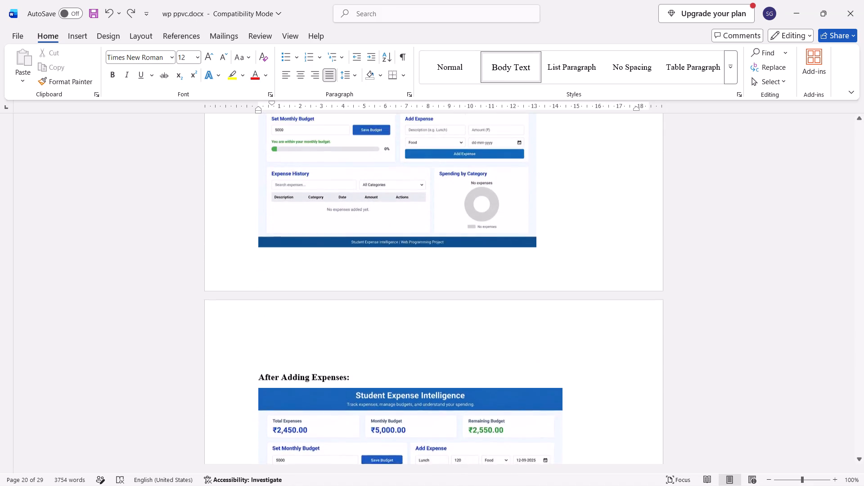
pyautogui.scroll(1, 400, 324)
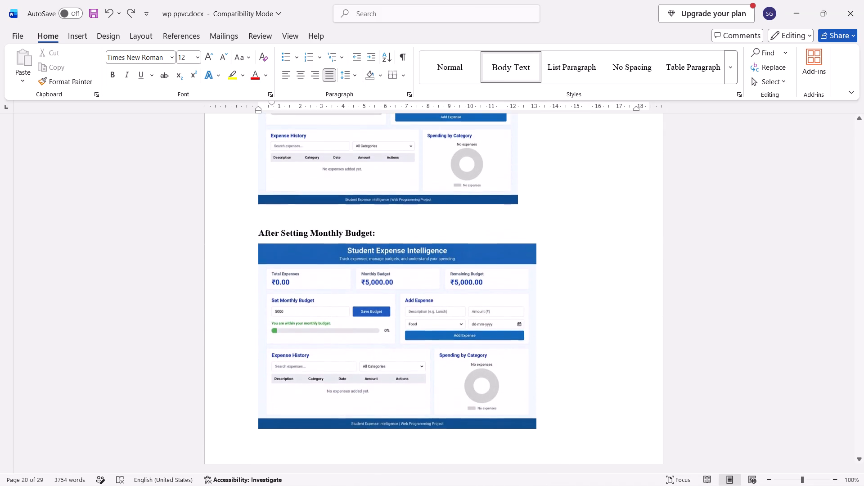
pyautogui.scroll(1, 400, 324)
pyautogui.scroll(-2, 400, 324)
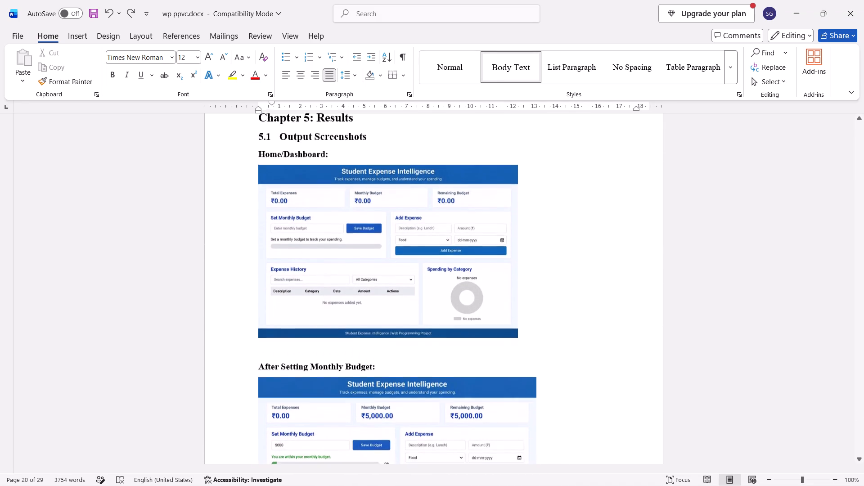
pyautogui.scroll(-3, 400, 324)
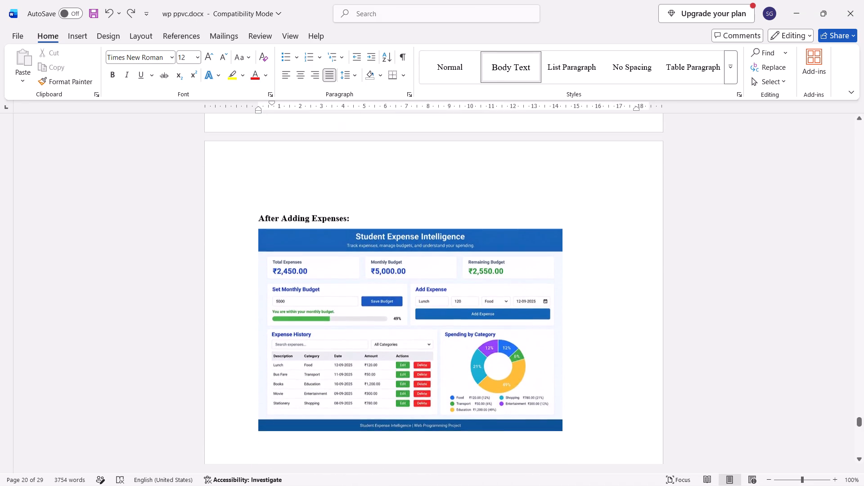
pyautogui.scroll(-3, 400, 324)
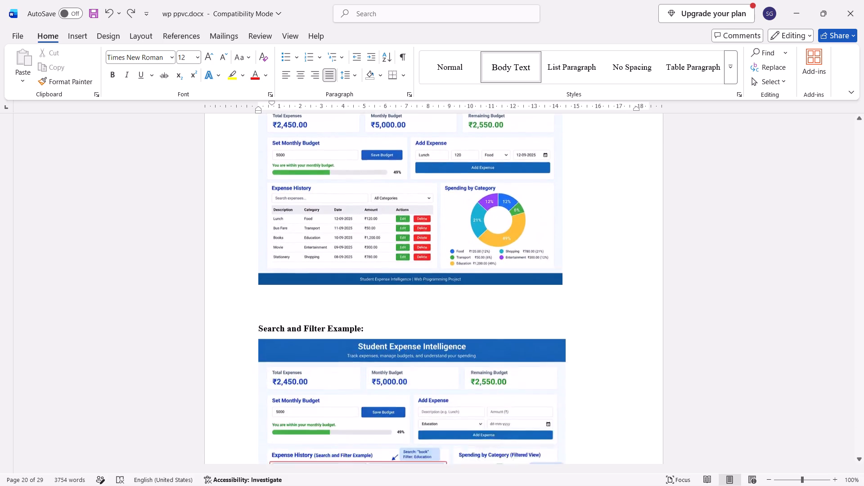
pyautogui.scroll(-1, 400, 324)
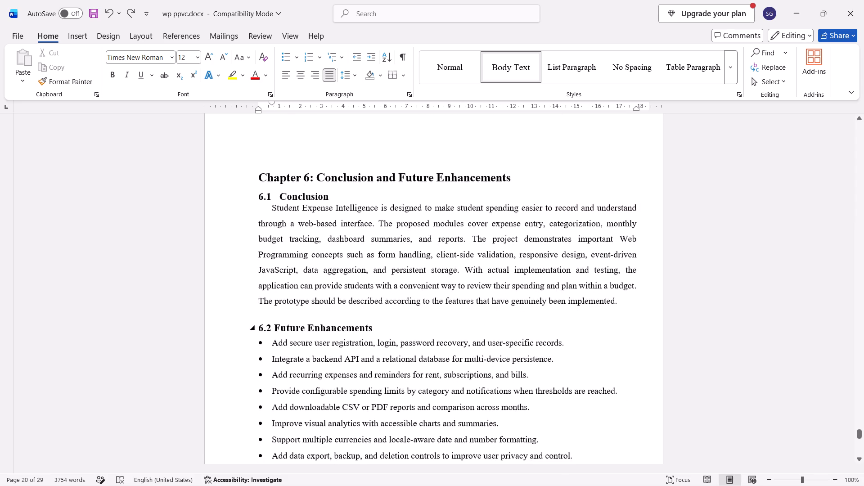
pyautogui.scroll(1, 400, 324)
pyautogui.click(319, 368)
pyautogui.scroll(-2, 337, 398)
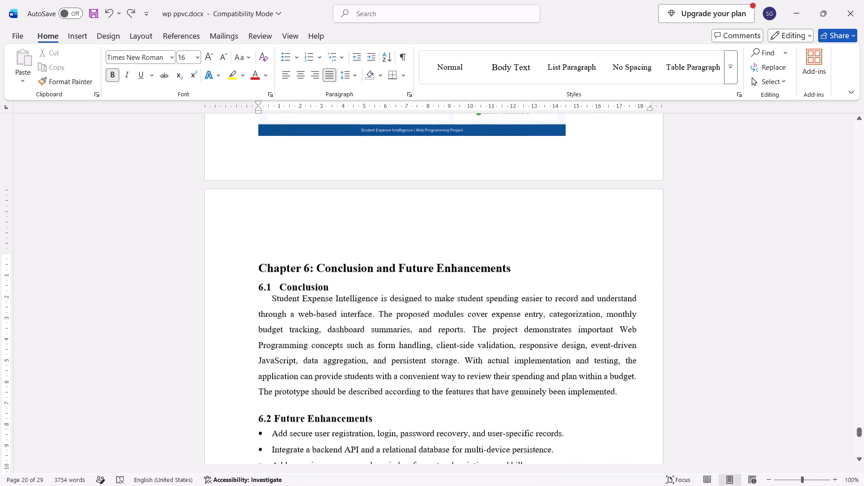
pyautogui.scroll(-2, 337, 398)
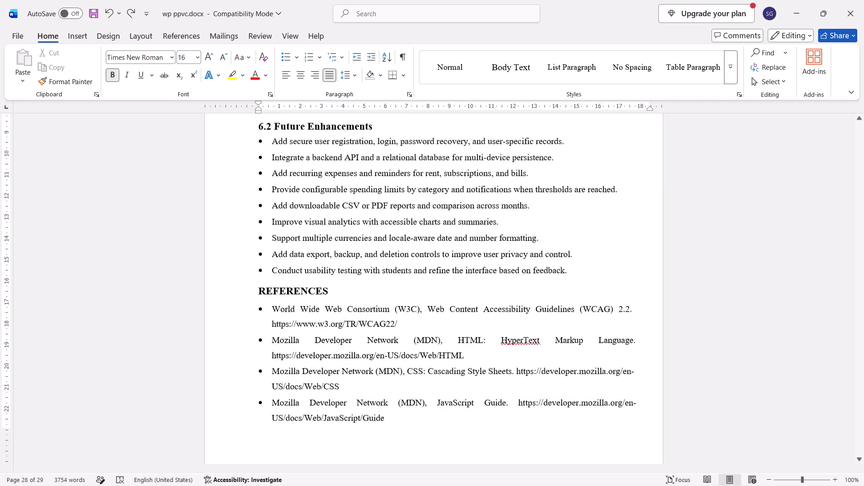
pyautogui.scroll(-2, 552, 342)
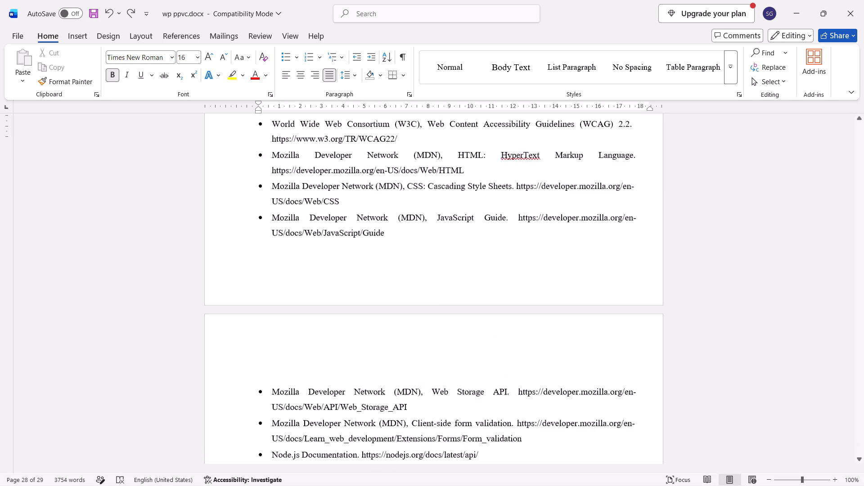
pyautogui.scroll(-2, 552, 342)
# Insert blank, unbulleted lines after the last Future Enhancements bullet to push the REFERENCES heading onto a new page.
pyautogui.scroll(3, 552, 342)
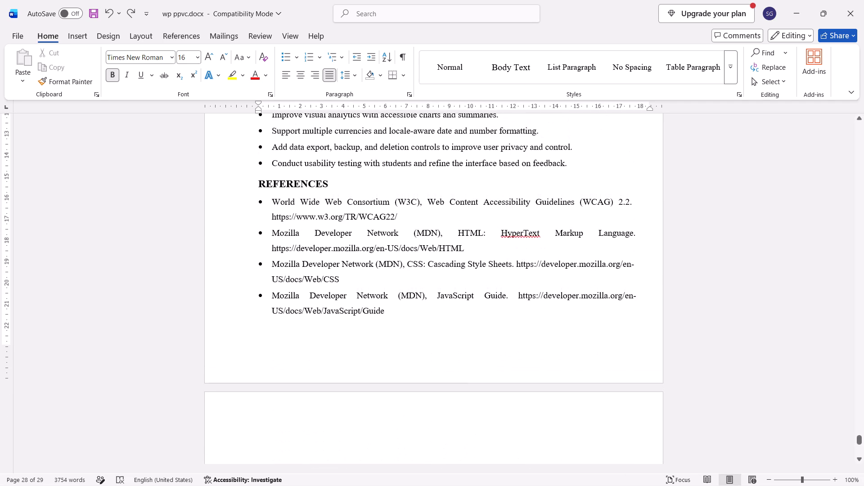
pyautogui.click(589, 172)
pyautogui.click(585, 163)
pyautogui.press('Return')
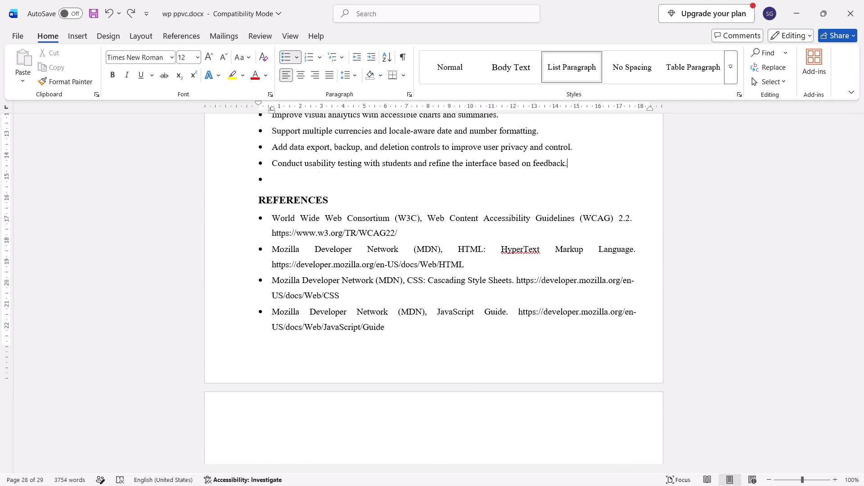
pyautogui.press('Return')
pyautogui.press('BackSpace')
pyautogui.press('Return')
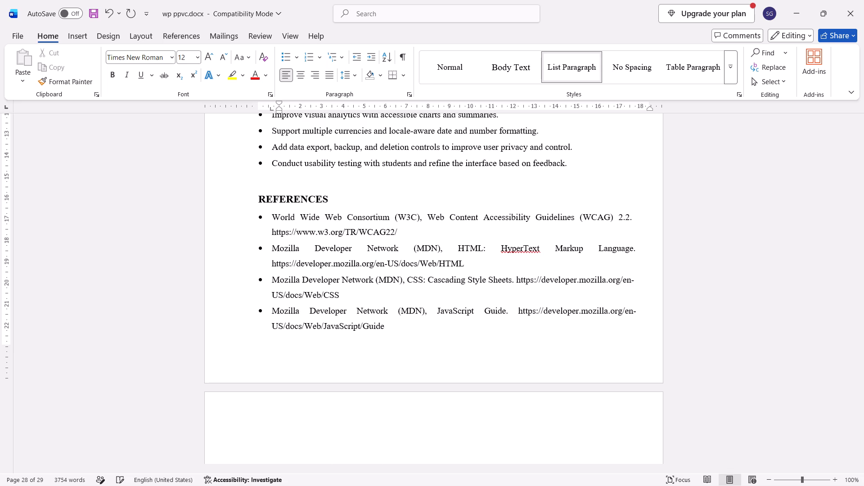
pyautogui.press('Return')
pyautogui.press('Return')
pyautogui.press('Return')
pyautogui.press('Return')
pyautogui.press('Return')
pyautogui.press('Return')
pyautogui.press('Return')
pyautogui.press('Return')
pyautogui.press('Return')
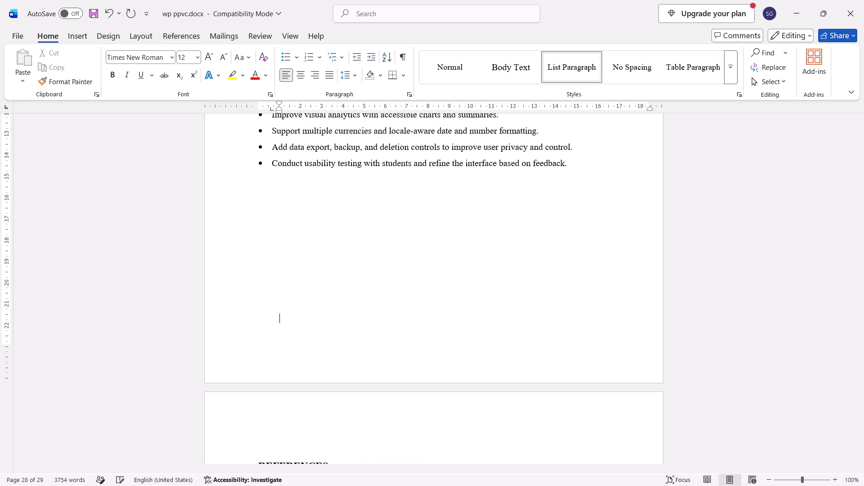
# Apply 1.5 line spacing to the first four references, from World Wide Web Consortium to the JavaScript Guide.
pyautogui.scroll(-3, 585, 163)
pyautogui.scroll(1, 585, 163)
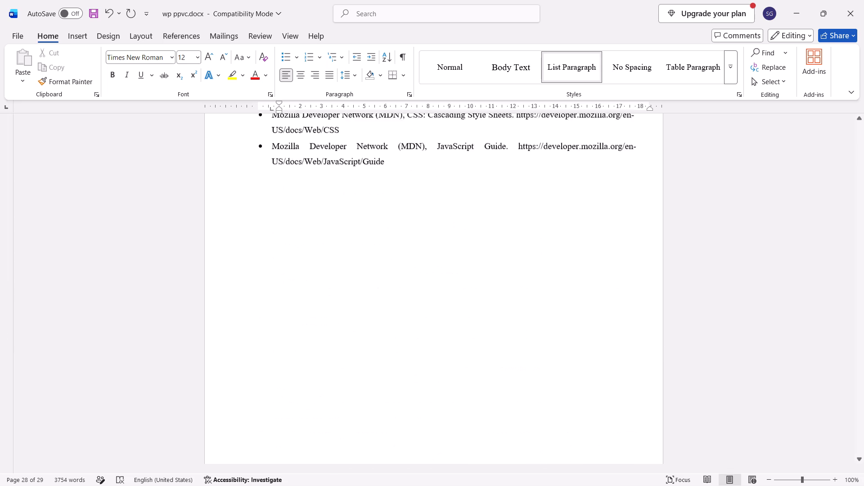
pyautogui.scroll(2, 585, 163)
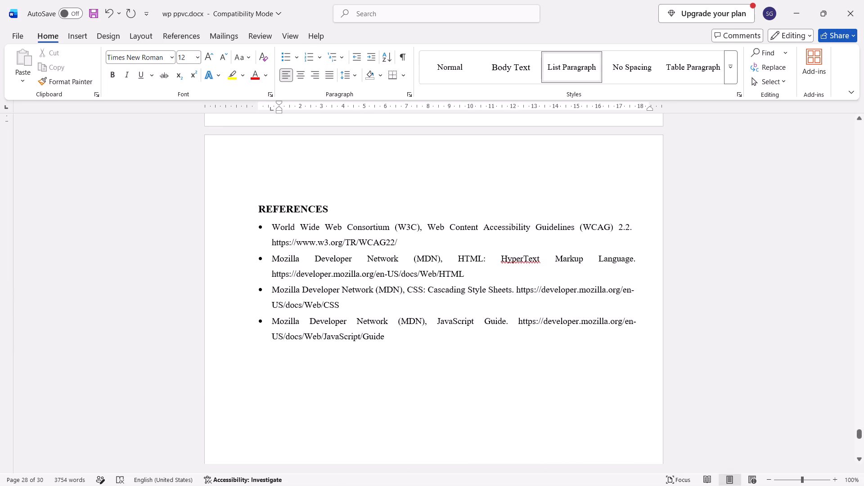
pyautogui.moveTo(425, 351); pyautogui.dragTo(232, 252)
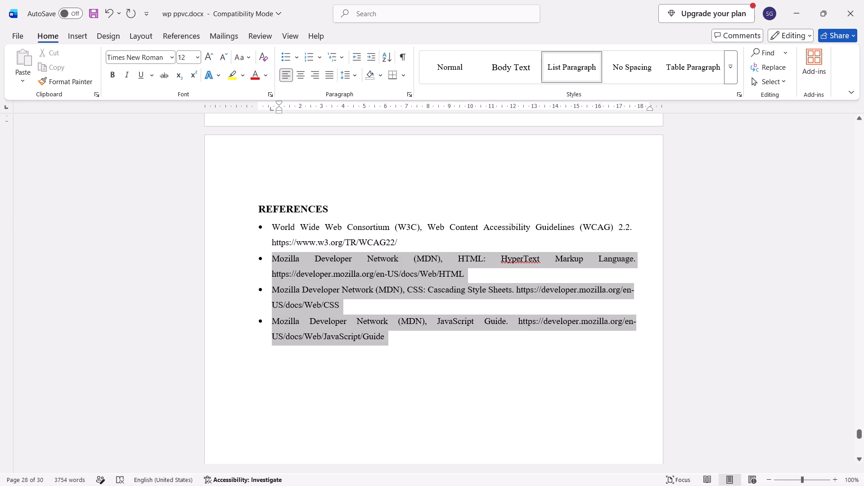
pyautogui.moveTo(232, 252); pyautogui.dragTo(238, 228)
pyautogui.hotkey('ctrl', '5')
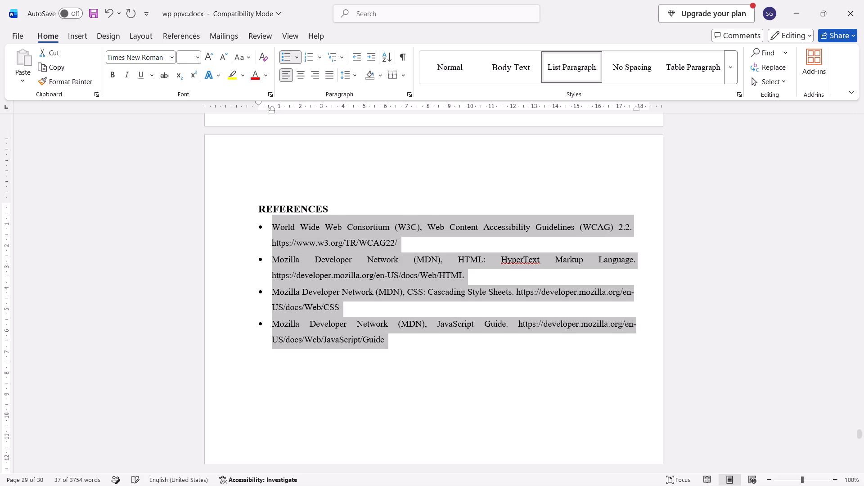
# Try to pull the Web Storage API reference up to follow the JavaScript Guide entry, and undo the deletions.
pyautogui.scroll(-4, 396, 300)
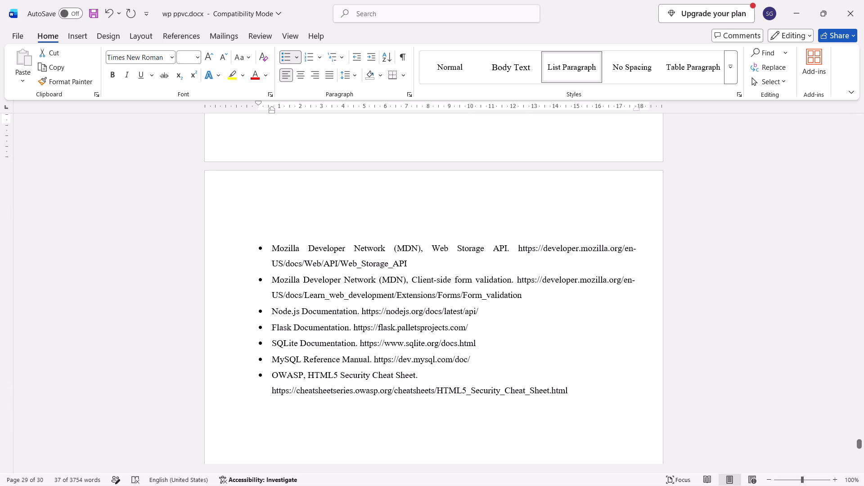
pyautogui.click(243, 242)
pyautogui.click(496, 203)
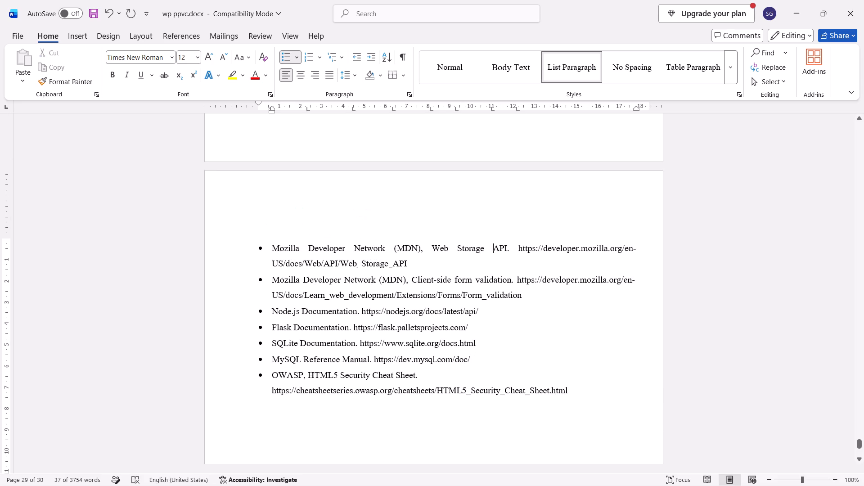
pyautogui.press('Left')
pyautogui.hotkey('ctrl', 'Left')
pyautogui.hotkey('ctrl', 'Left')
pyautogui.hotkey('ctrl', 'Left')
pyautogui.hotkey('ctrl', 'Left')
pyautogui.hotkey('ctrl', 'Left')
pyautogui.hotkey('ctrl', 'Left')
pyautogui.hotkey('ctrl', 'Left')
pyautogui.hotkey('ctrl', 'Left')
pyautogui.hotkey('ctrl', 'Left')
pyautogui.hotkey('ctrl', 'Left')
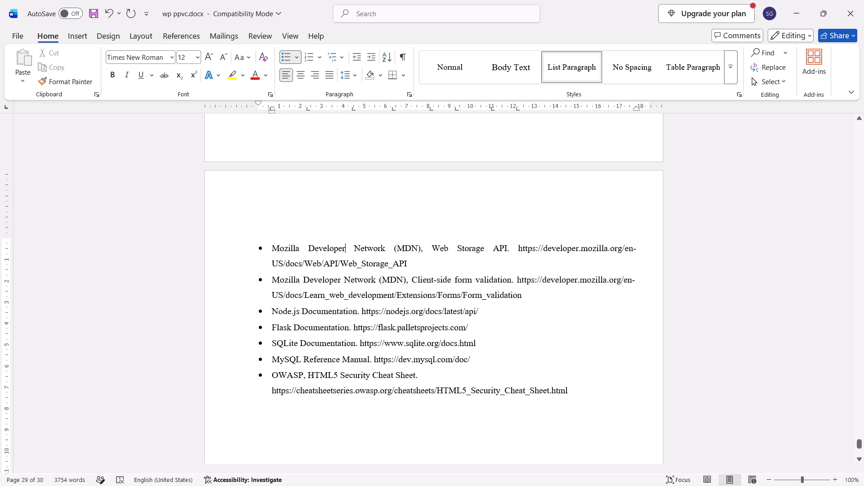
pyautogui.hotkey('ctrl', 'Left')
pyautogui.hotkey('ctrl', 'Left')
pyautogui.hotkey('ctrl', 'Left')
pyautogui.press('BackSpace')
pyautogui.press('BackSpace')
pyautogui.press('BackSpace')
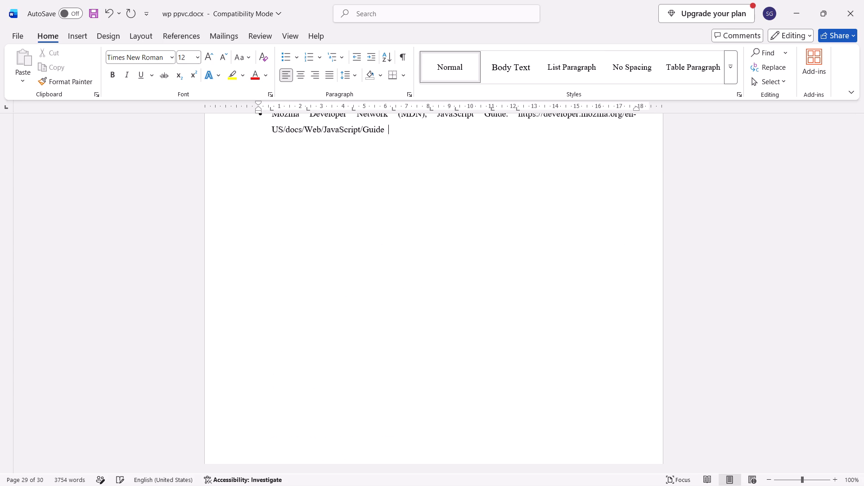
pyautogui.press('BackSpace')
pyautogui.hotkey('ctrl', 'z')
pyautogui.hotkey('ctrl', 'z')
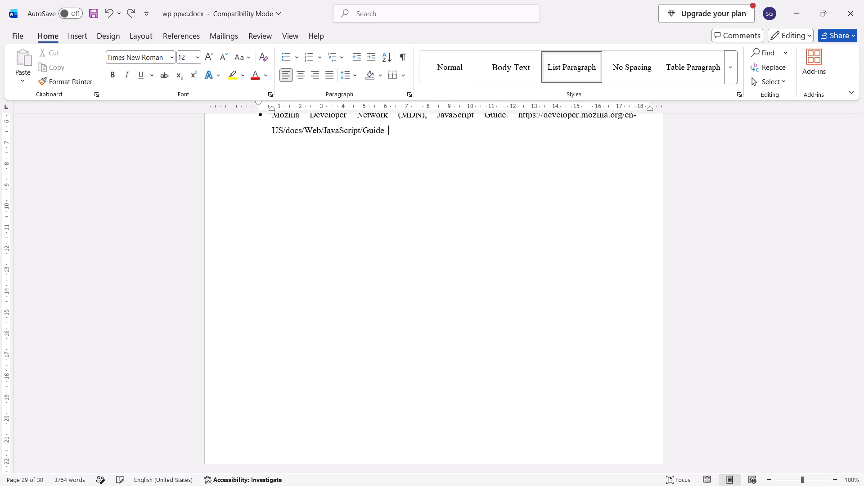
# Cut the references from Web Storage API to OWASP and paste them directly below the JavaScript Guide entry, without a blank line between.
pyautogui.hotkey('ctrl', 'z')
pyautogui.hotkey('ctrl', 'z')
pyautogui.click(496, 203)
pyautogui.scroll(-1, 496, 203)
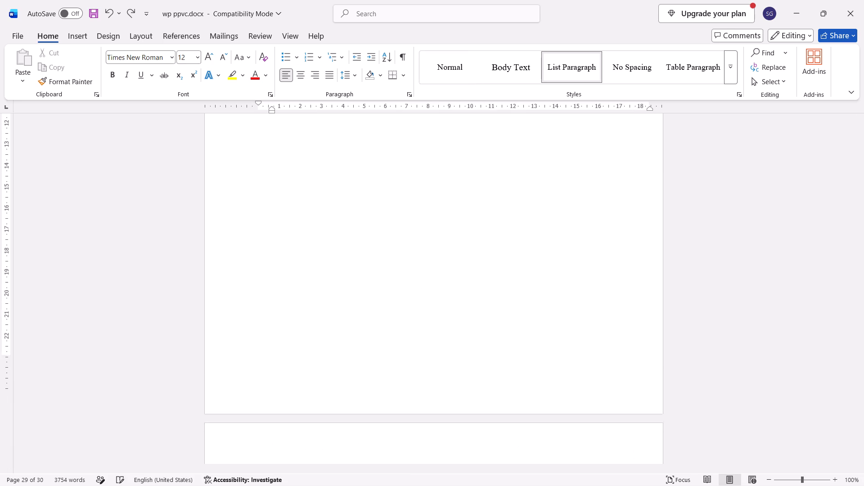
pyautogui.scroll(-8, 496, 203)
pyautogui.scroll(1, 496, 203)
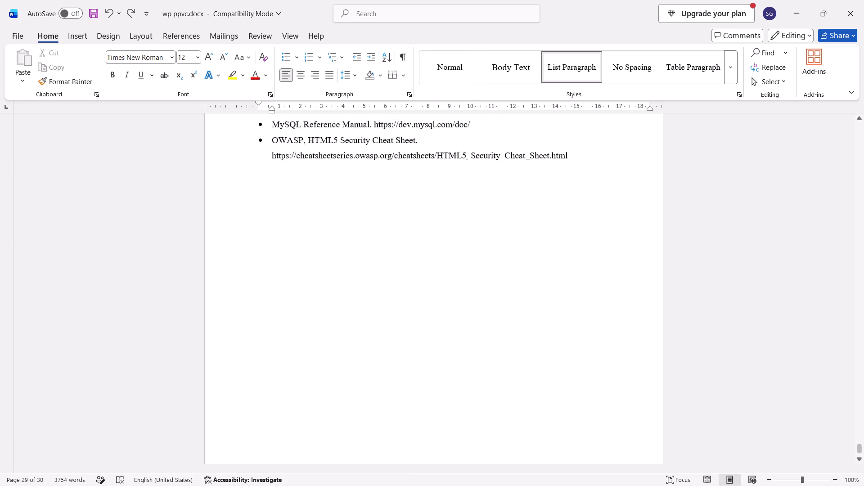
pyautogui.scroll(1, 496, 203)
pyautogui.moveTo(618, 332); pyautogui.dragTo(241, 158)
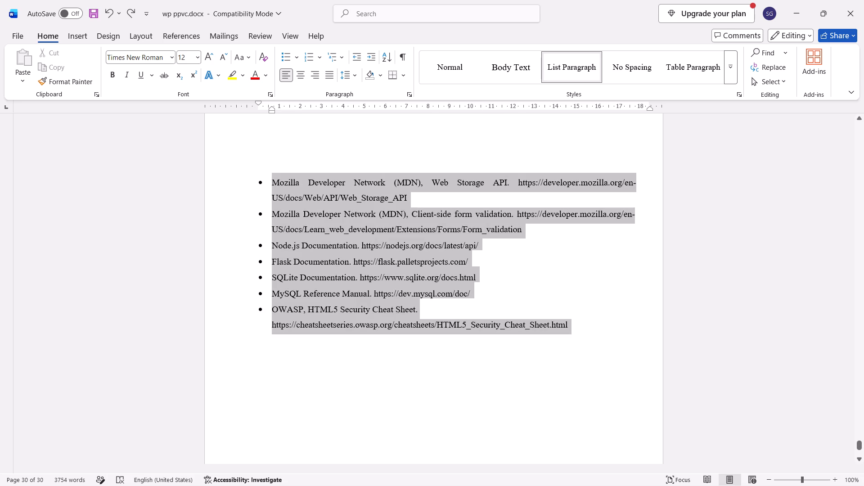
pyautogui.moveTo(241, 158); pyautogui.dragTo(241, 159)
pyautogui.hotkey('ctrl', 'x')
pyautogui.press('BackSpace')
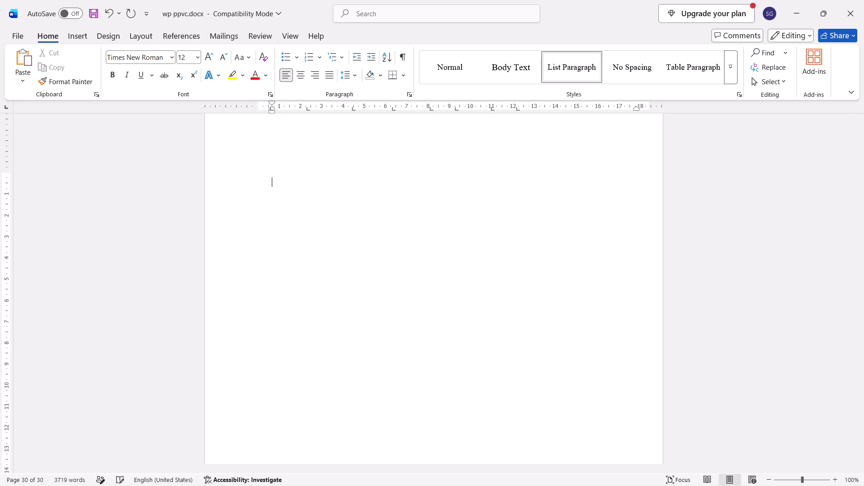
pyautogui.press('BackSpace')
pyautogui.press('BackSpace')
pyautogui.press('Return')
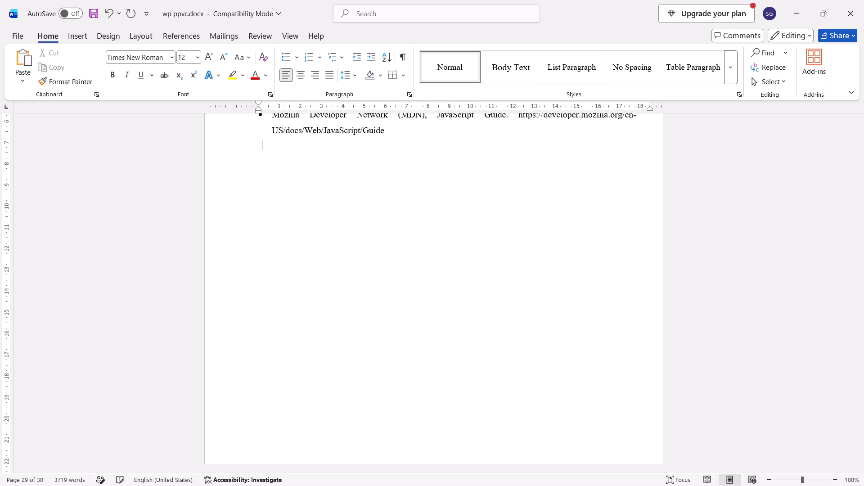
pyautogui.hotkey('ctrl', 'v')
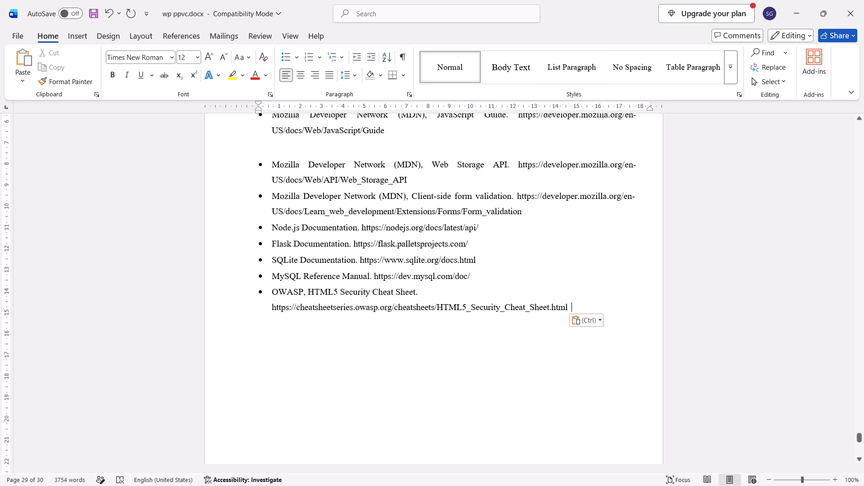
pyautogui.click(290, 144)
pyautogui.press('BackSpace')
# Apply 1.5 line spacing to all entries under REFERENCES, from World Wide Web Consortium to the OWASP cheat sheet.
pyautogui.scroll(1, 360, 188)
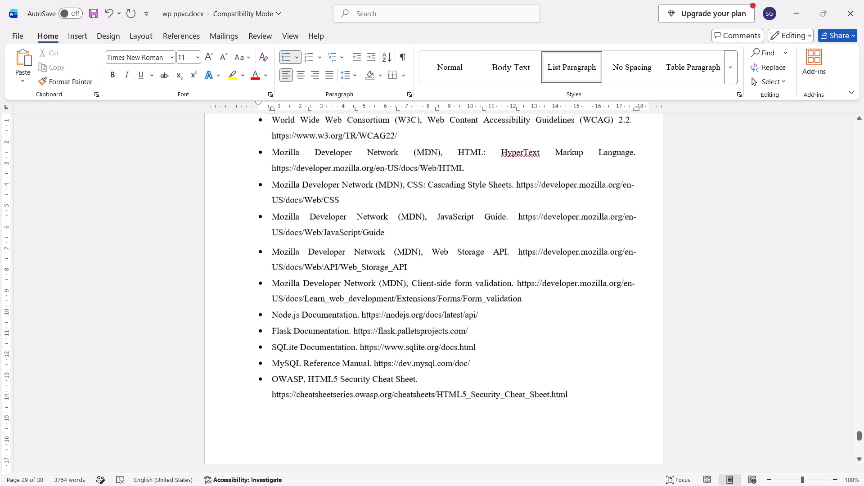
pyautogui.scroll(1, 360, 188)
pyautogui.scroll(-1, 360, 188)
pyautogui.scroll(1, 360, 188)
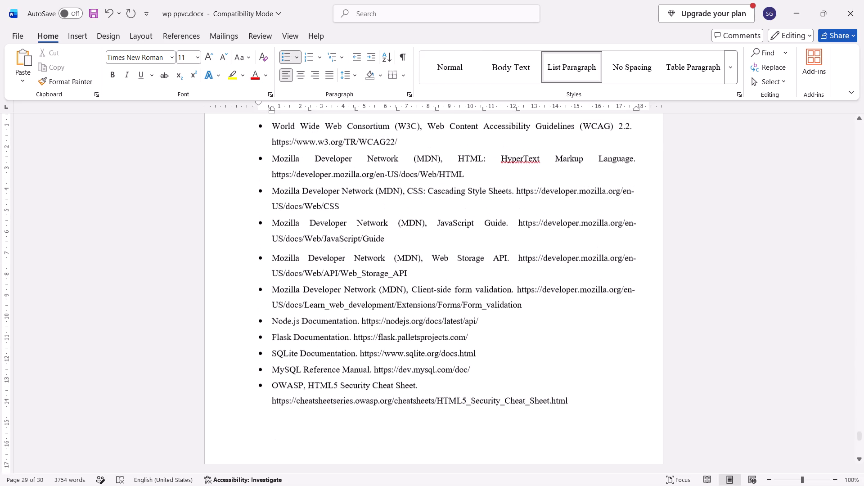
pyautogui.scroll(1, 360, 188)
pyautogui.moveTo(586, 424); pyautogui.dragTo(300, 187)
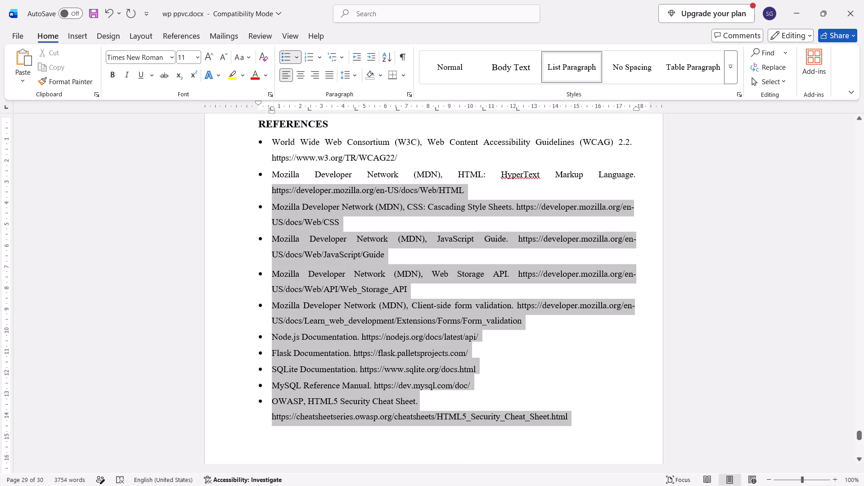
pyautogui.moveTo(300, 187); pyautogui.dragTo(252, 191)
pyautogui.hscroll(-1, 265, 149)
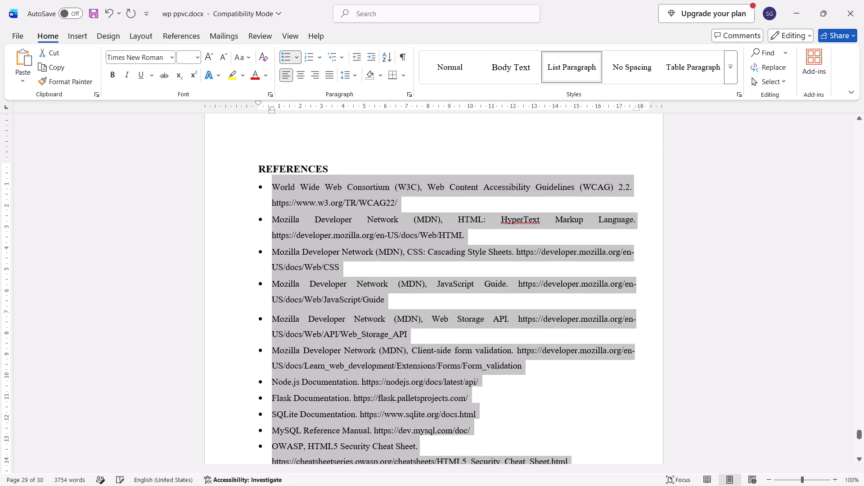
pyautogui.hotkey('ctrl', '5')
pyautogui.scroll(-1, 480, 251)
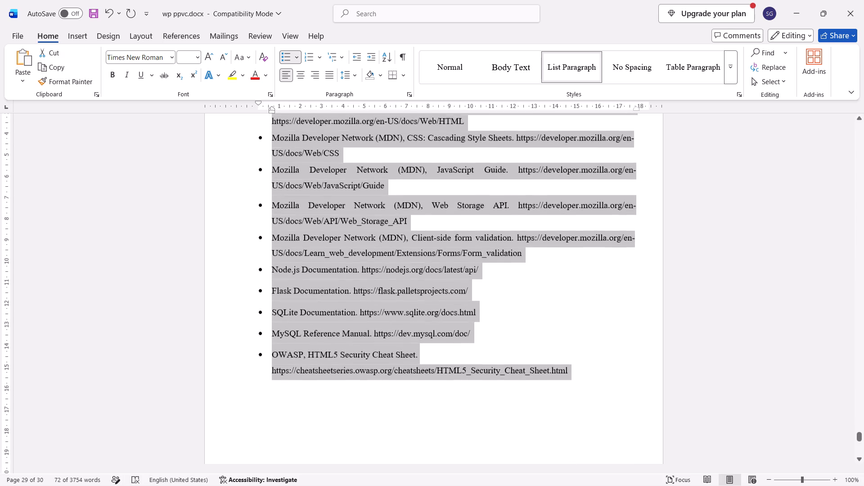
pyautogui.scroll(2, 480, 251)
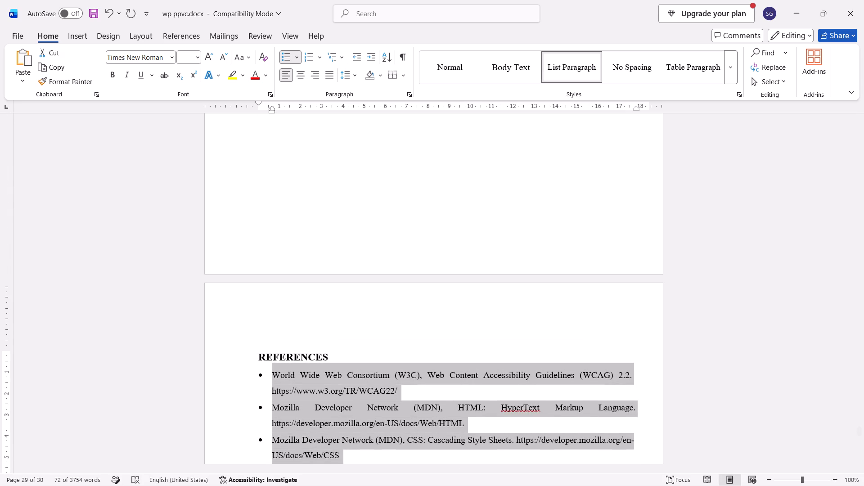
# Apply 1.5 line spacing to all the bullets under 6.2 Future Enhancements.
pyautogui.click(317, 351)
pyautogui.scroll(1, 354, 328)
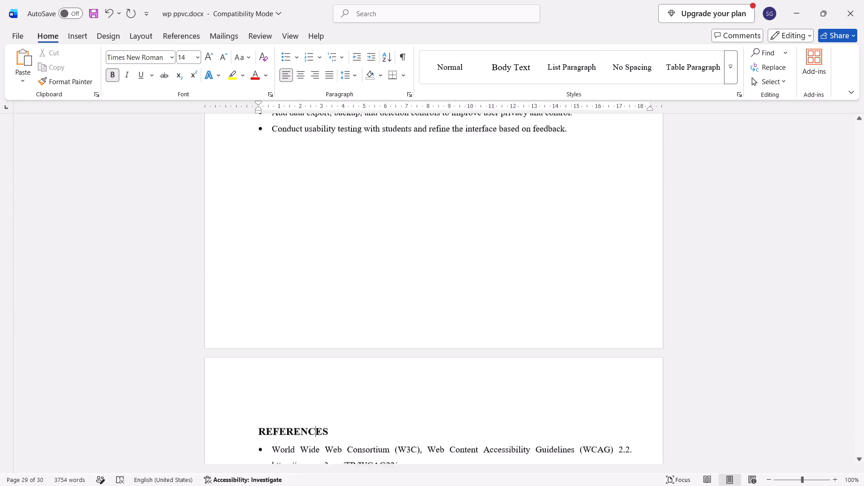
pyautogui.scroll(1, 354, 328)
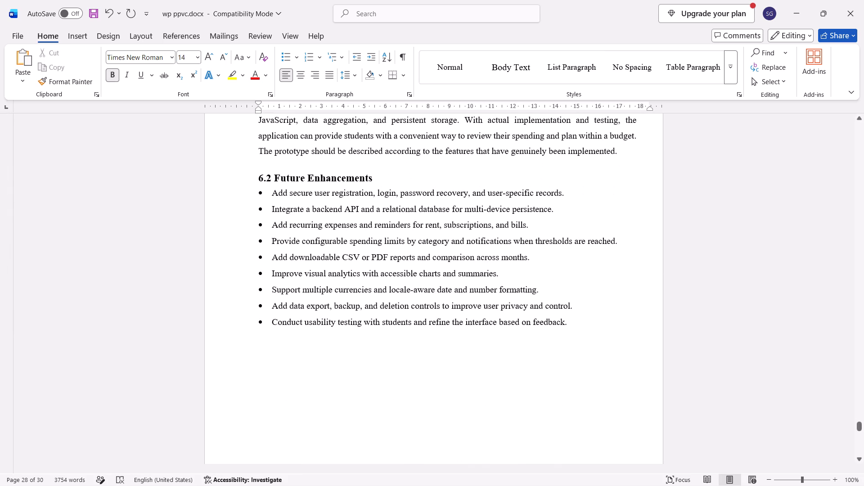
pyautogui.moveTo(589, 319); pyautogui.dragTo(261, 165)
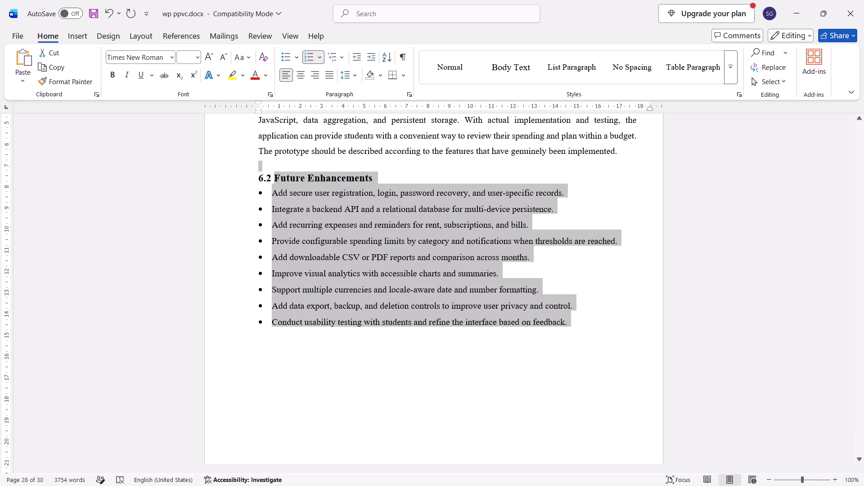
pyautogui.keyDown('shift'); pyautogui.click(267, 189); pyautogui.keyUp('shift')
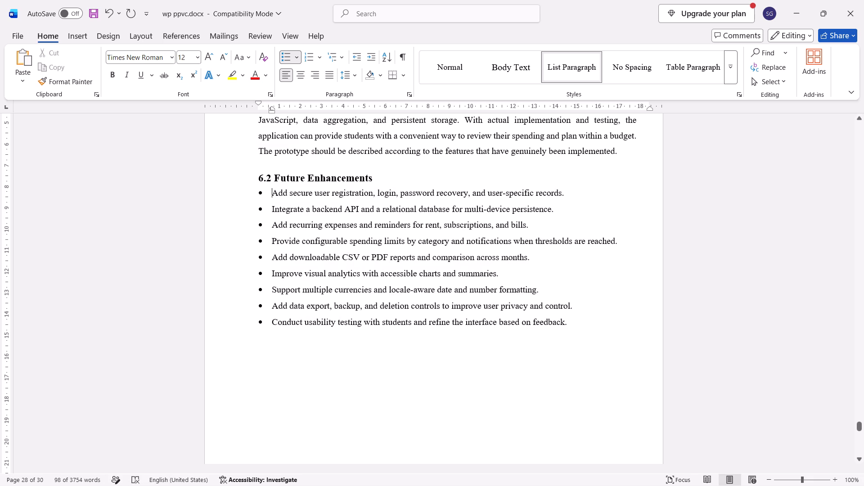
pyautogui.moveTo(267, 189); pyautogui.dragTo(477, 319)
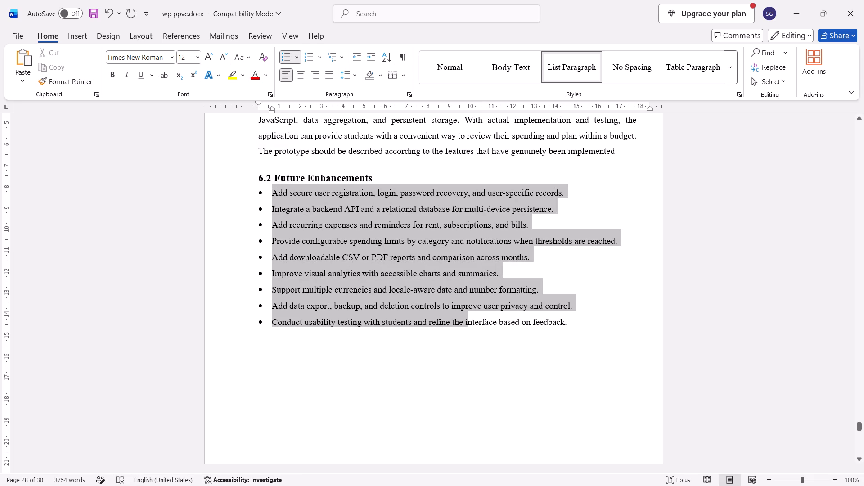
pyautogui.moveTo(477, 319); pyautogui.dragTo(591, 324)
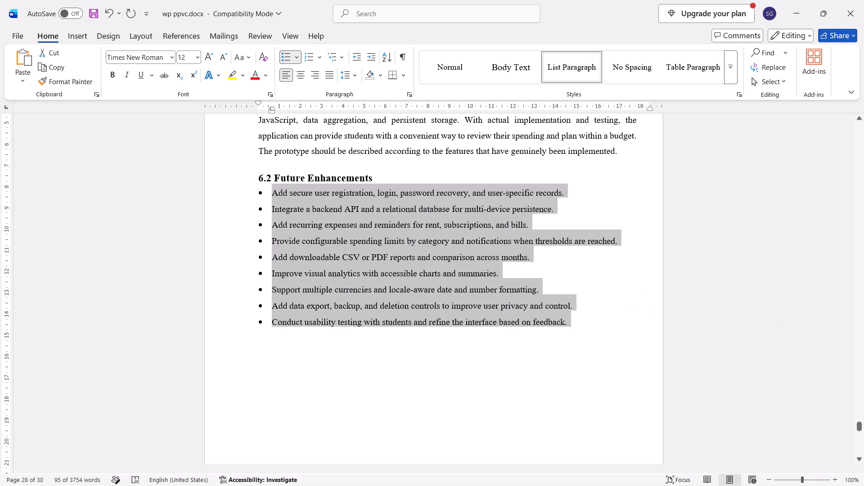
pyautogui.hotkey('ctrl', '5')
pyautogui.scroll(1, 575, 345)
pyautogui.rightClick(575, 345)
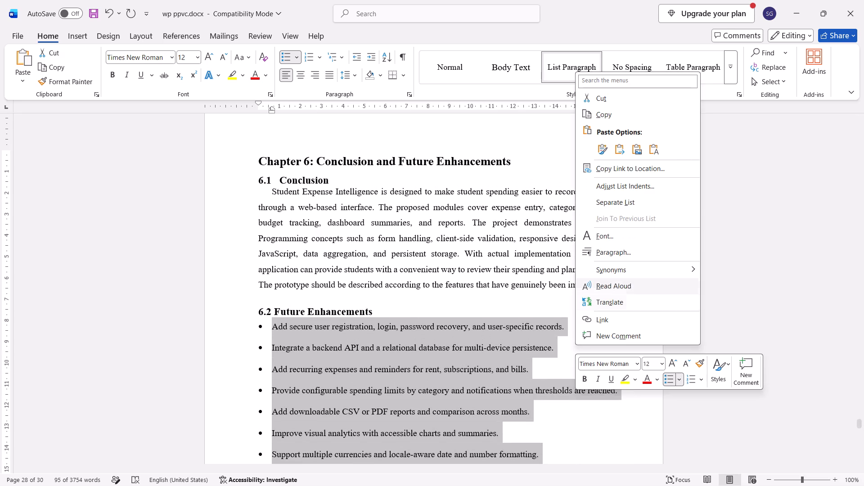
pyautogui.click(531, 303)
# Apply 1.5 line spacing to the body paragraph under 6.1 Conclusion.
pyautogui.moveTo(643, 292); pyautogui.dragTo(261, 199)
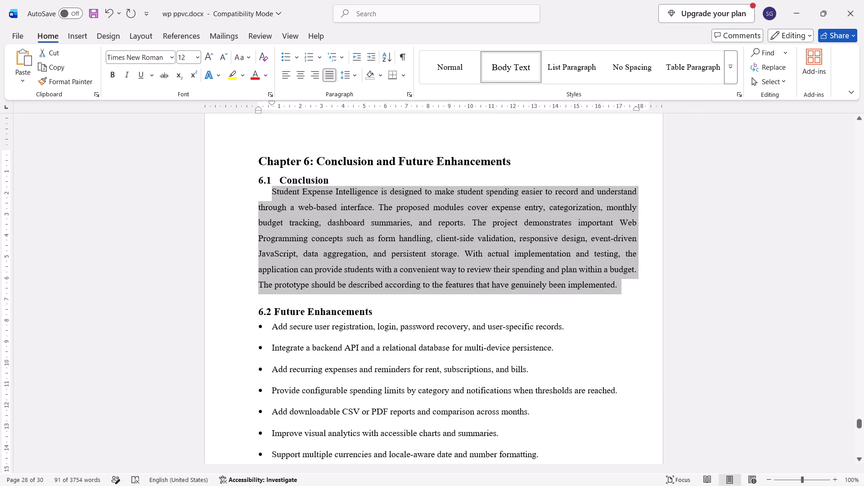
pyautogui.hotkey('ctrl', '5')
pyautogui.hotkey('ctrl', '5')
# Delete the blank lines above the Chapter 5: Results heading, keeping the heading at the top of its own page.
pyautogui.scroll(2, 342, 221)
pyautogui.scroll(1, 427, 230)
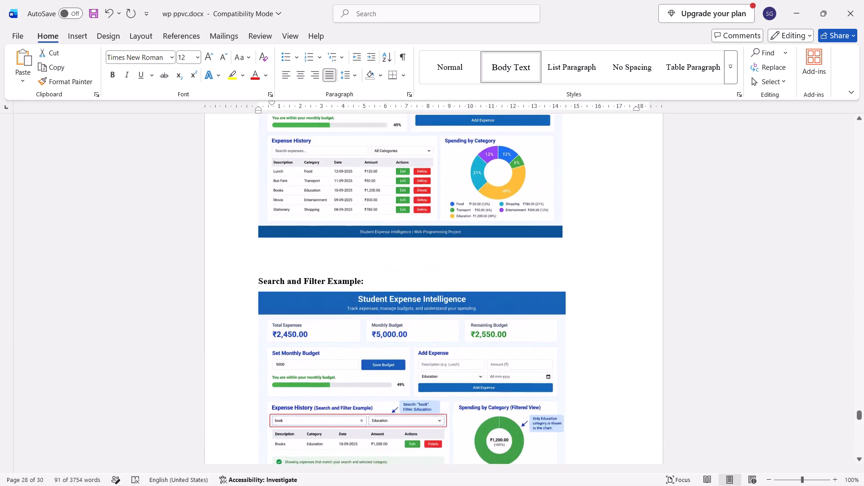
pyautogui.scroll(2, 427, 230)
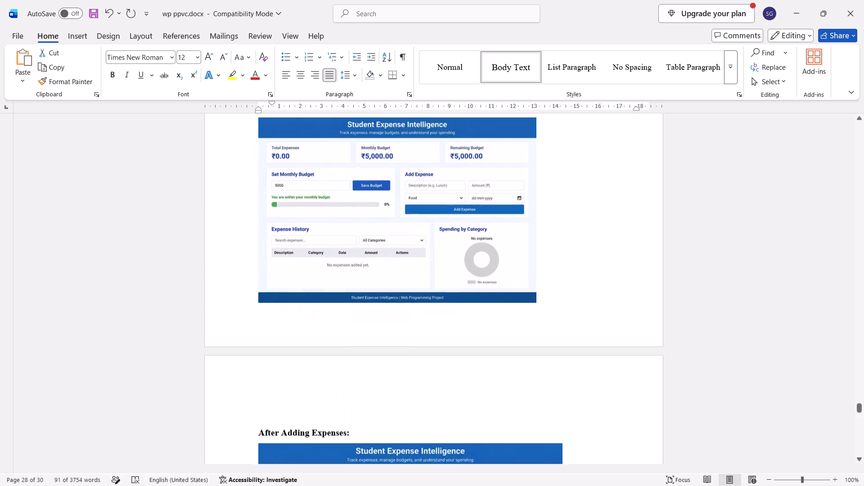
pyautogui.scroll(3, 427, 230)
pyautogui.rightClick(427, 230)
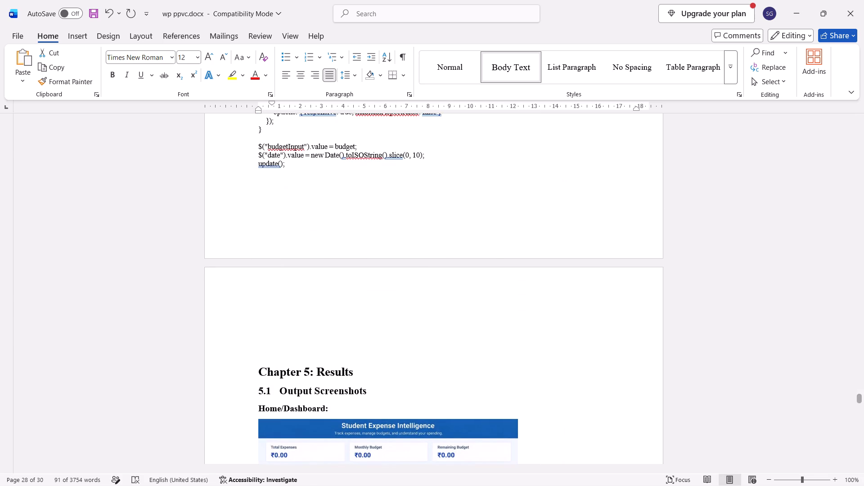
pyautogui.click(338, 327)
pyautogui.click(324, 346)
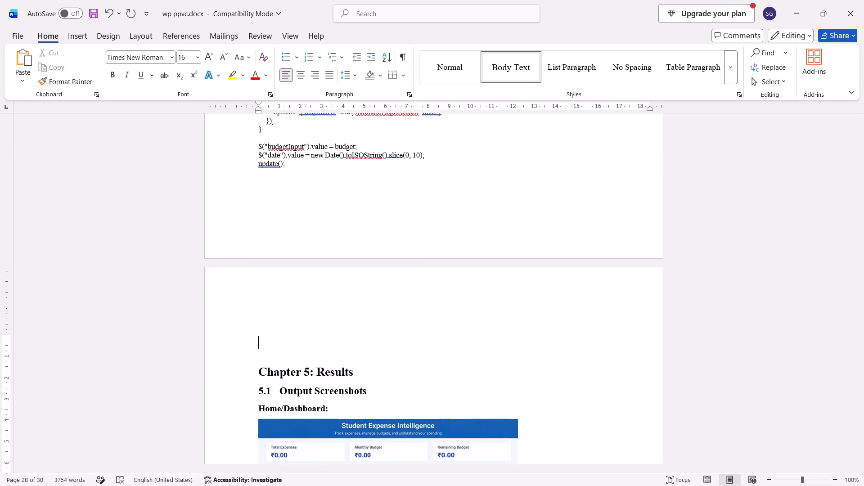
pyautogui.press('Left')
pyautogui.press('Down')
pyautogui.press('Down')
pyautogui.press('BackSpace')
pyautogui.press('Down')
pyautogui.press('BackSpace')
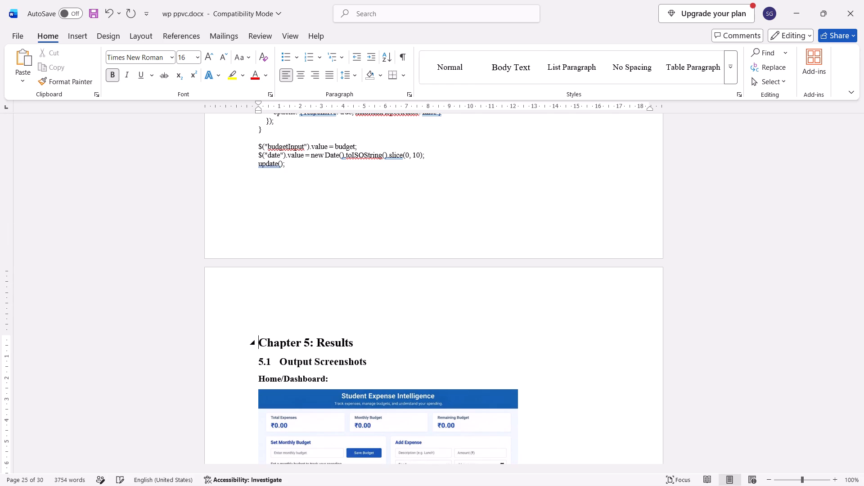
pyautogui.press('BackSpace')
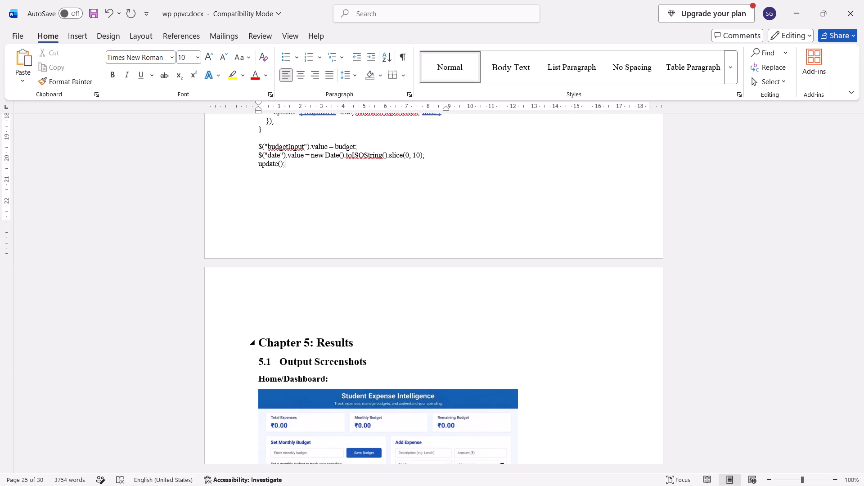
pyautogui.hotkey('ctrl', 'z')
# Look through the report from the Chapter 5 output screenshots back to the CERTIFICATE page.
pyautogui.scroll(-2, 324, 346)
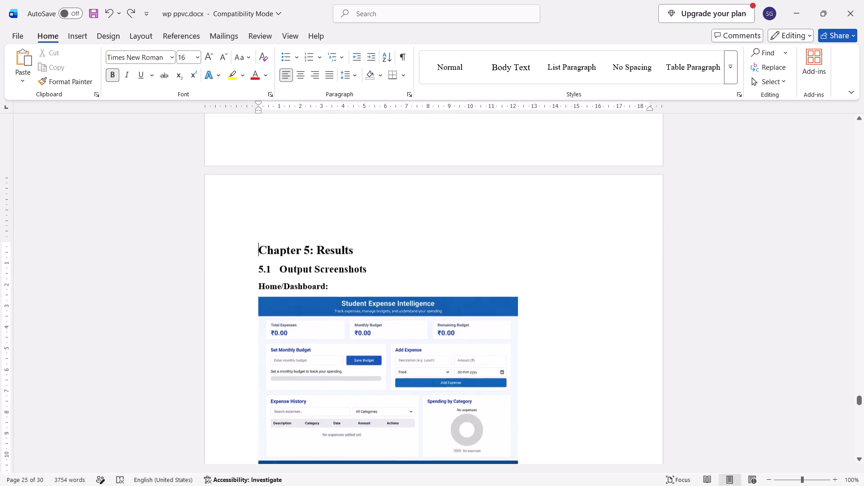
pyautogui.scroll(-3, 324, 346)
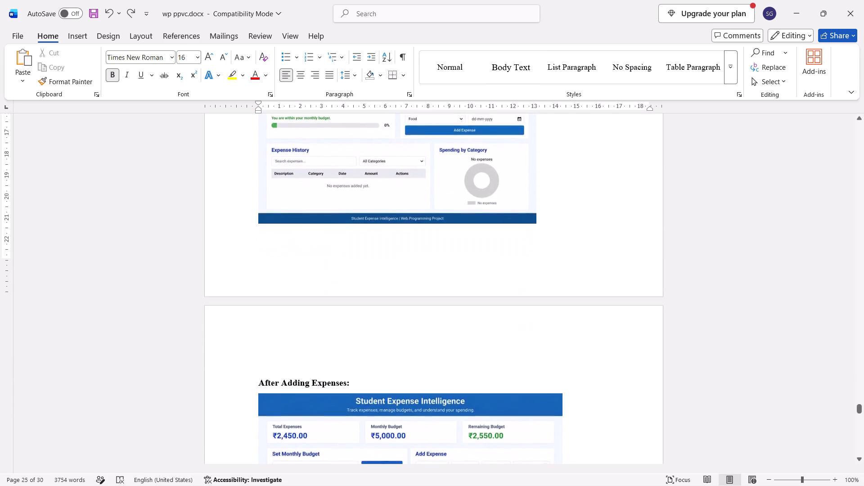
pyautogui.scroll(-2, 324, 346)
pyautogui.scroll(20, 324, 346)
pyautogui.scroll(4, 324, 346)
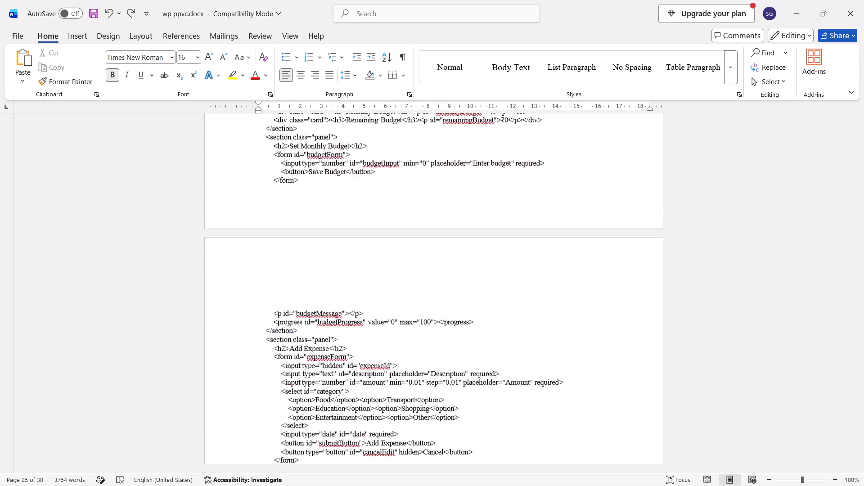
pyautogui.scroll(20, 324, 346)
pyautogui.scroll(9, 324, 346)
pyautogui.scroll(-1, 324, 346)
pyautogui.scroll(1, 324, 346)
pyautogui.scroll(-3, 324, 346)
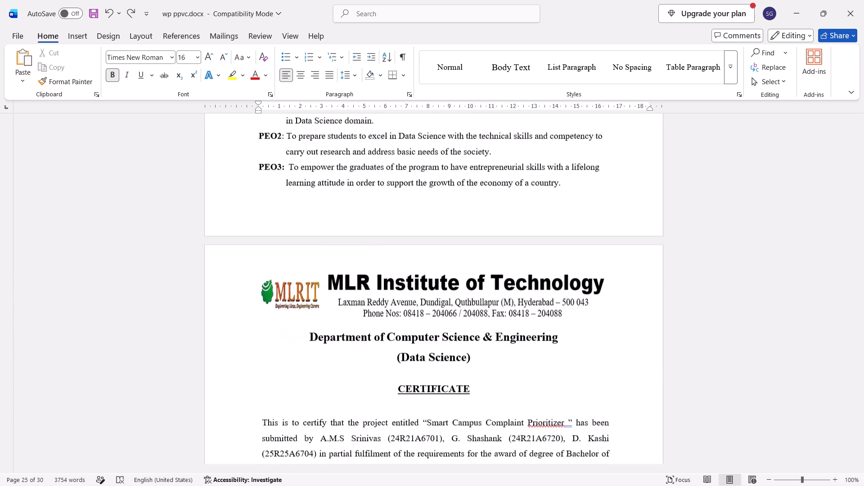
pyautogui.scroll(-4, 324, 346)
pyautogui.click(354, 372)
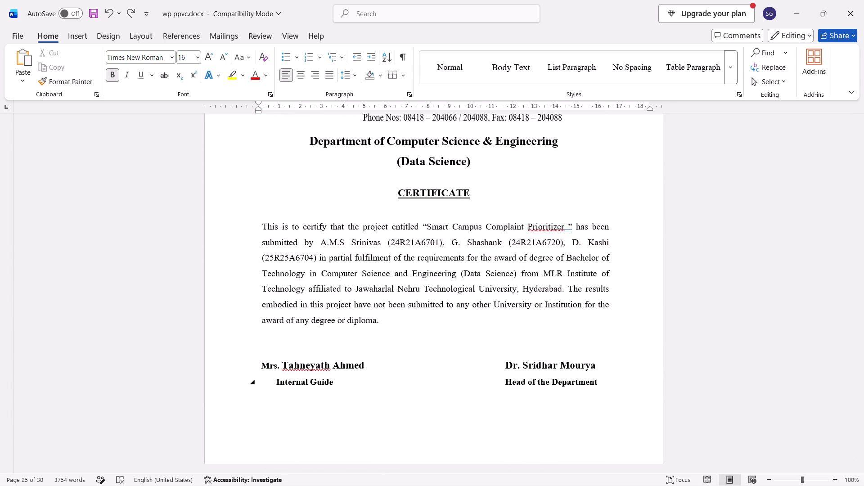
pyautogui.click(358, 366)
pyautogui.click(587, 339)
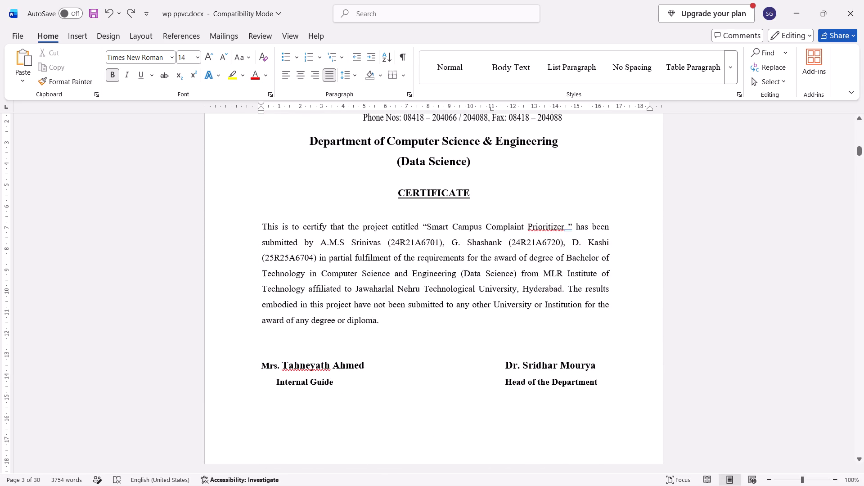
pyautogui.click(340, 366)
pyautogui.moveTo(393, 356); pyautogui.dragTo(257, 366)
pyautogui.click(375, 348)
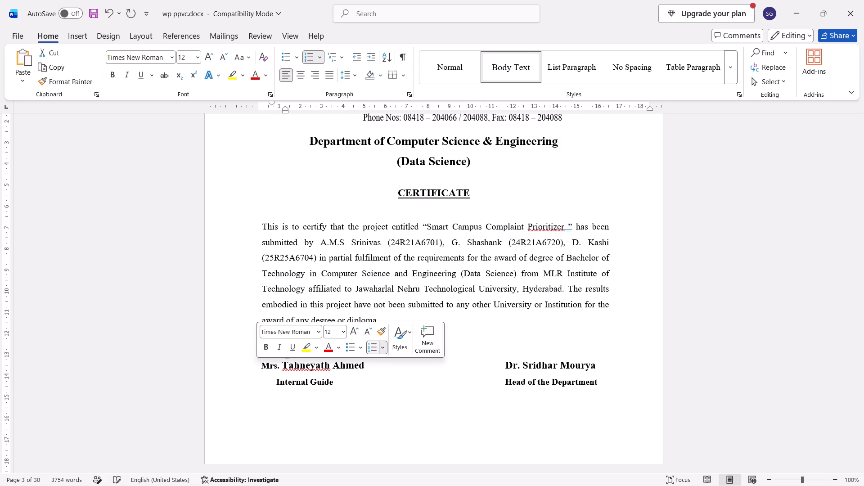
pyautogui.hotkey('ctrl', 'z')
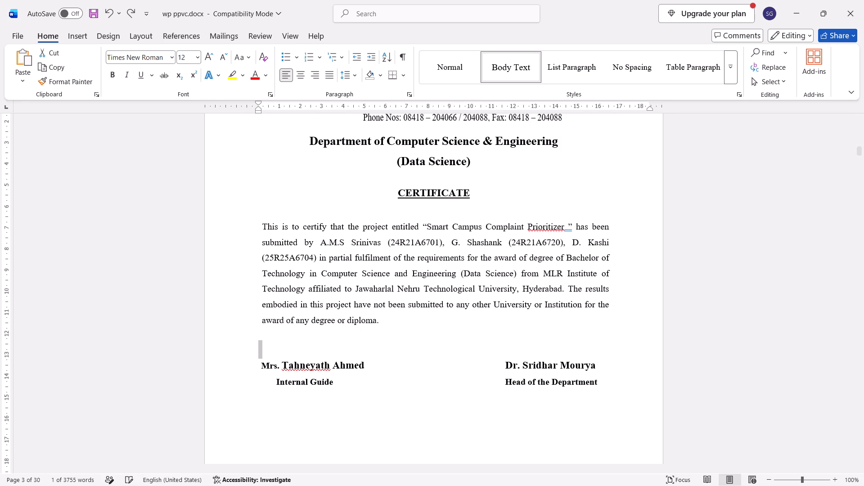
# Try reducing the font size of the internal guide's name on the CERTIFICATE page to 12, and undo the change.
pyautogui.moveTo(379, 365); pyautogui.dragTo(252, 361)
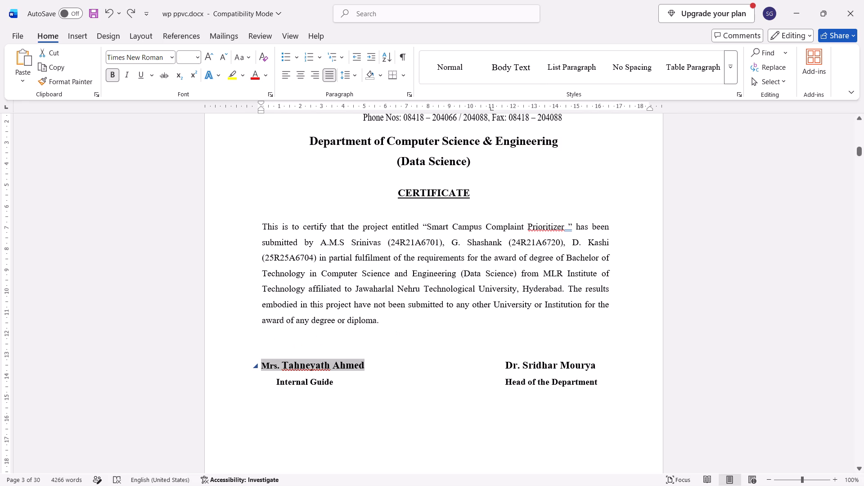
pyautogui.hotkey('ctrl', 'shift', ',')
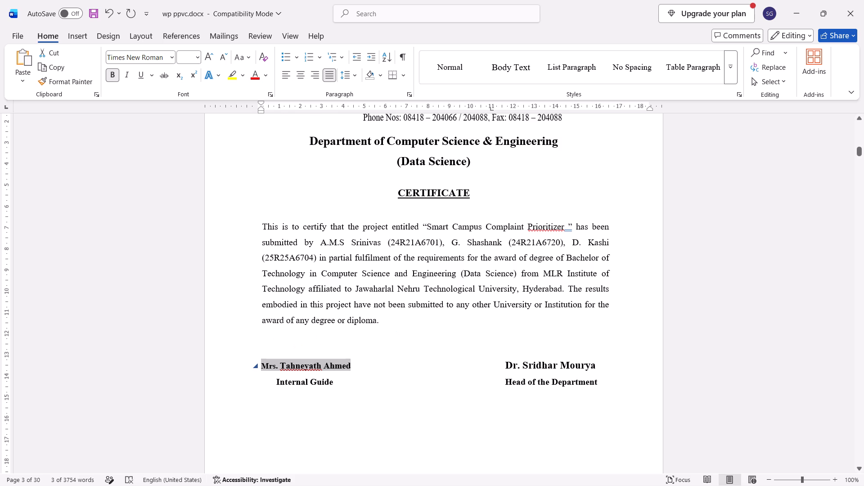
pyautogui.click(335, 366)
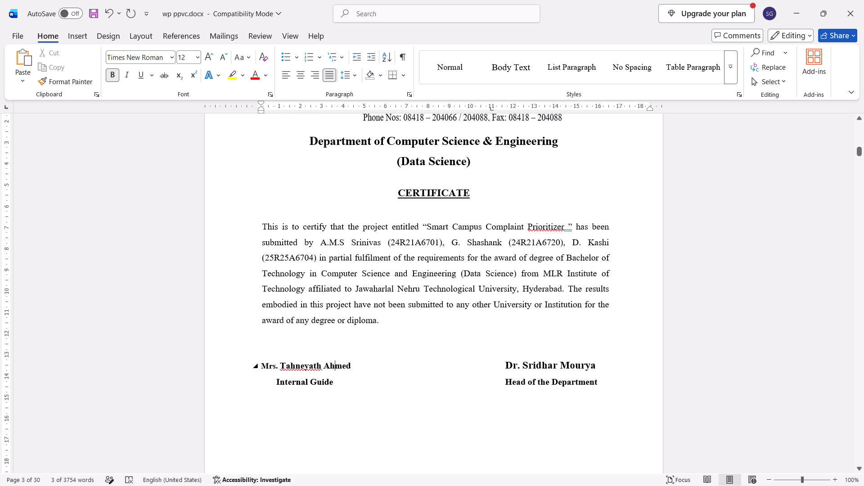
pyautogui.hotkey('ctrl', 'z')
# Check the formatting of the internal guide's and department head's names in the CERTIFICATE signature block.
pyautogui.click(387, 362)
pyautogui.click(366, 368)
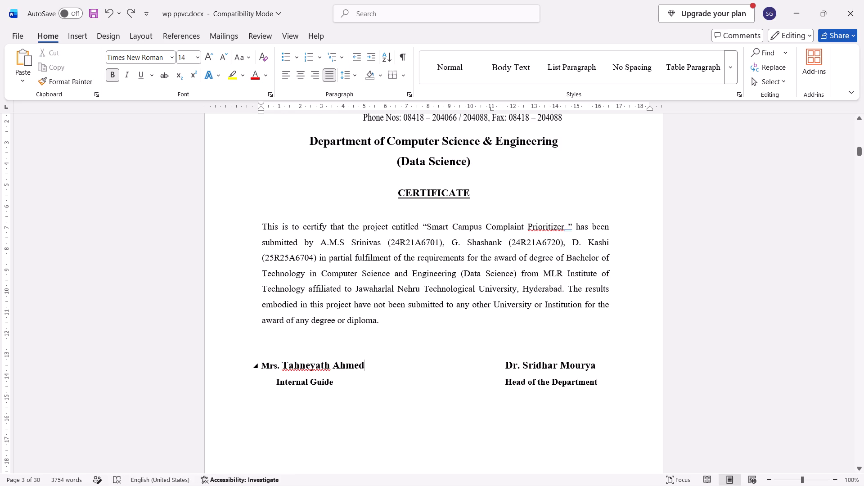
pyautogui.click(316, 367)
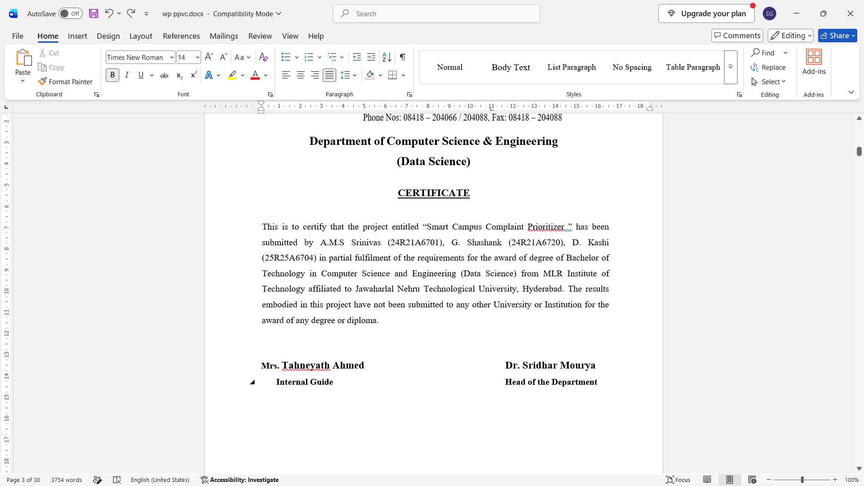
pyautogui.click(256, 375)
pyautogui.click(516, 369)
pyautogui.click(556, 371)
pyautogui.click(592, 364)
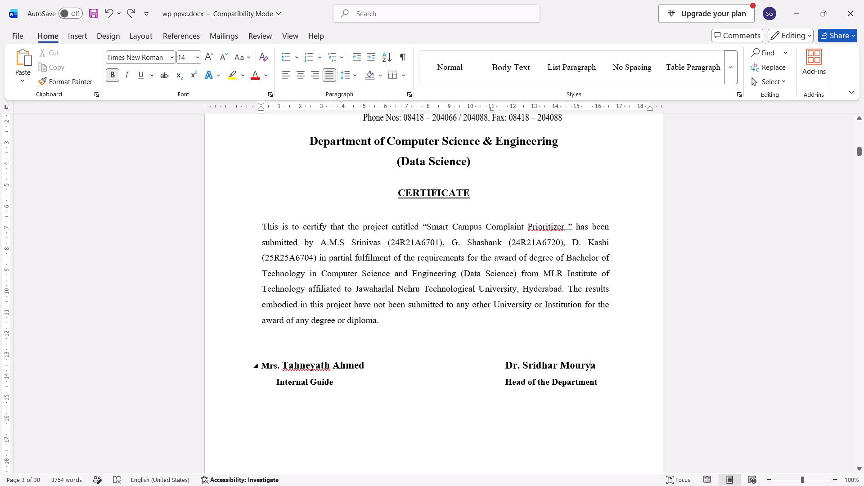
pyautogui.click(548, 359)
pyautogui.rightClick(652, 398)
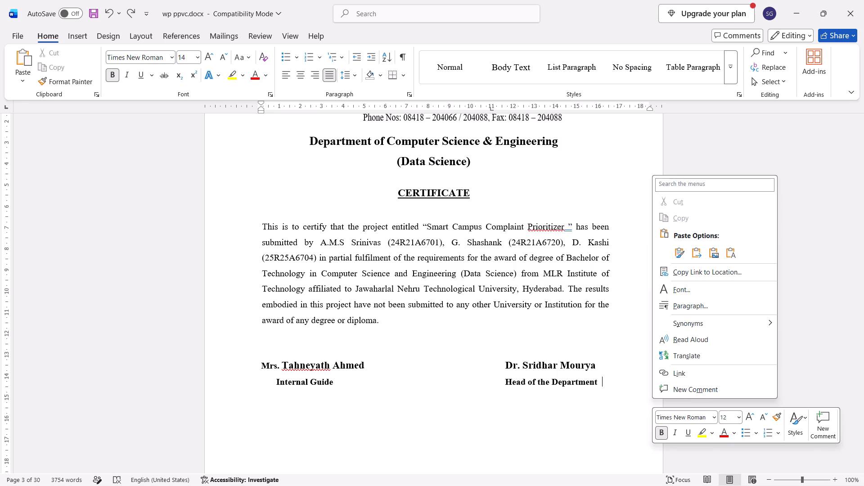
pyautogui.click(623, 349)
# Review the front matter, from the title page through the declaration, contents, abstract, SDG mapping and Chapter 1, for formatting inconsistencies.
pyautogui.scroll(4, 623, 349)
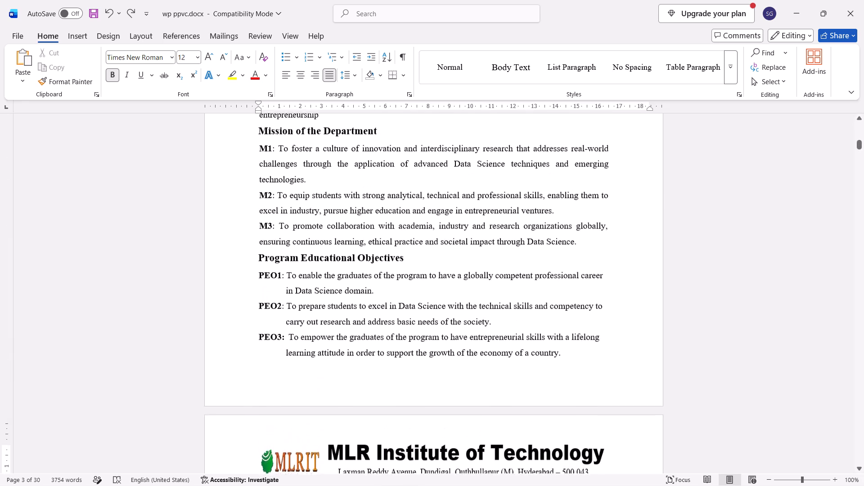
pyautogui.scroll(4, 623, 349)
pyautogui.scroll(-3, 623, 349)
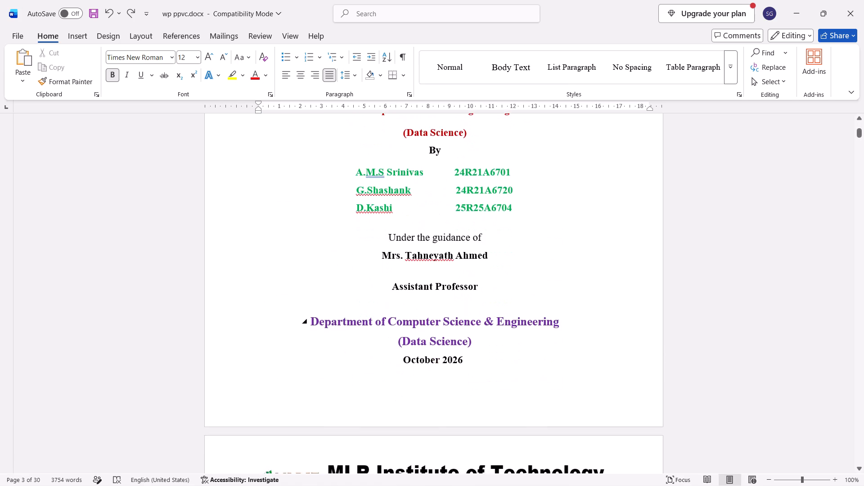
pyautogui.scroll(-7, 623, 349)
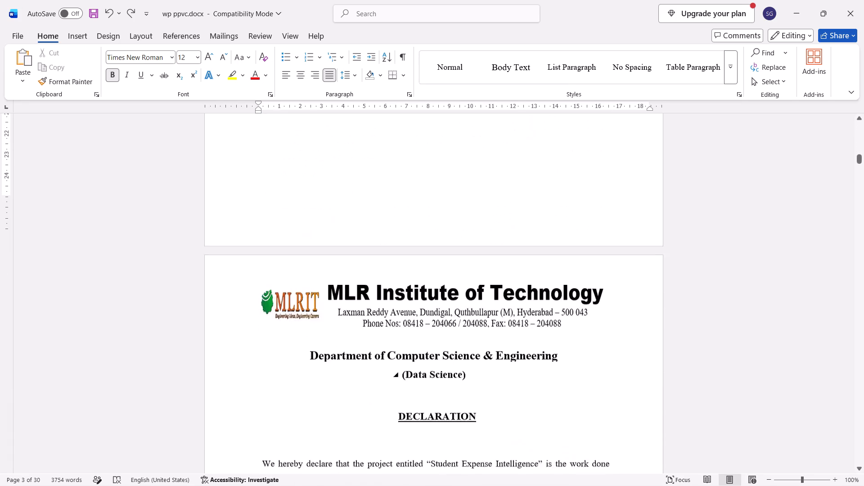
pyautogui.scroll(-2, 623, 349)
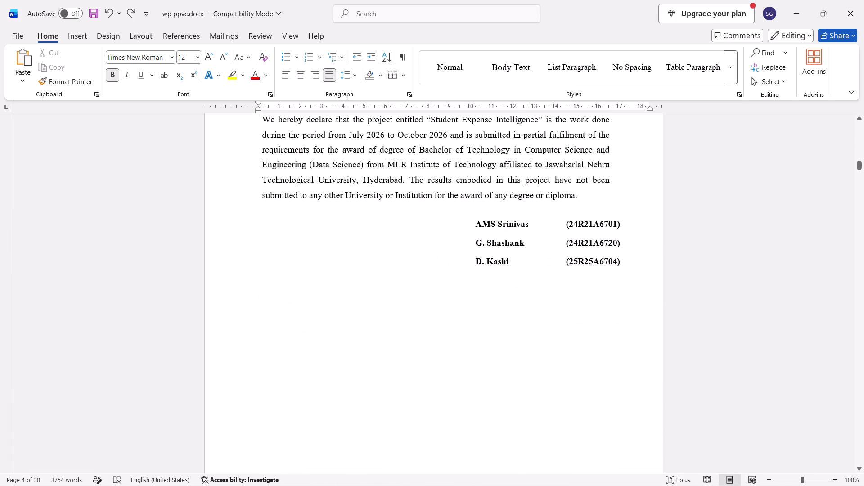
pyautogui.scroll(10, 633, 258)
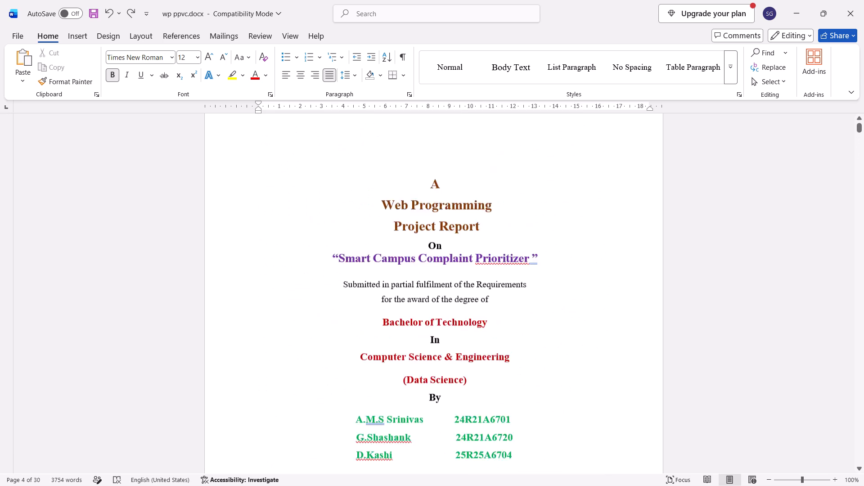
pyautogui.scroll(-12, 633, 258)
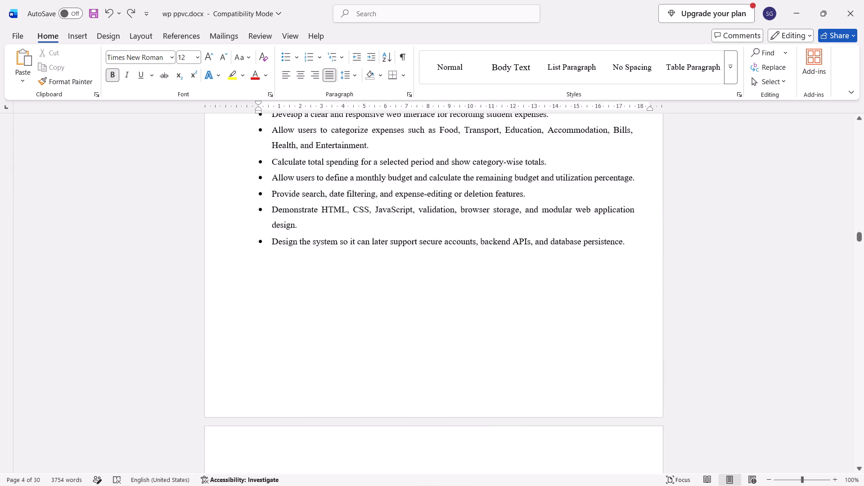
pyautogui.scroll(-10, 633, 258)
pyautogui.scroll(5, 633, 258)
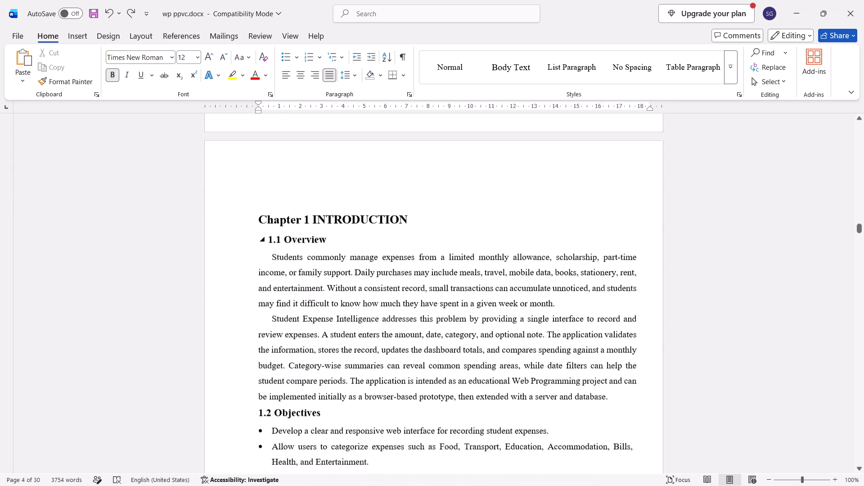
pyautogui.scroll(8, 633, 258)
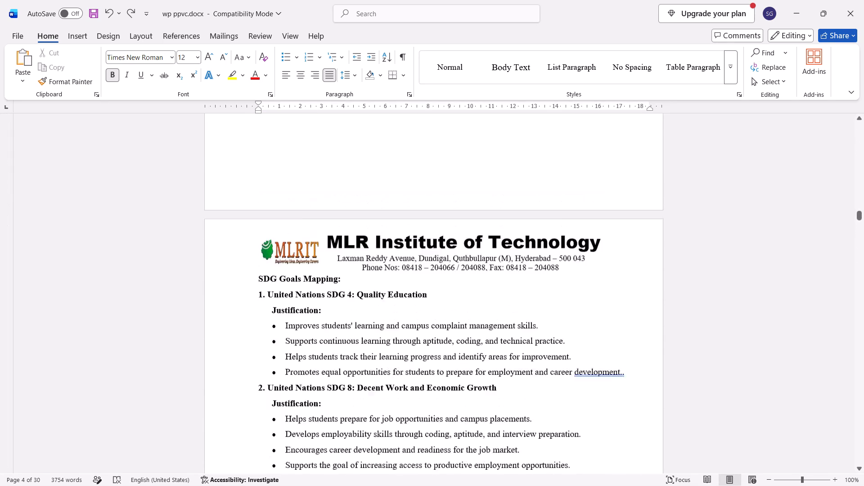
pyautogui.scroll(4, 633, 258)
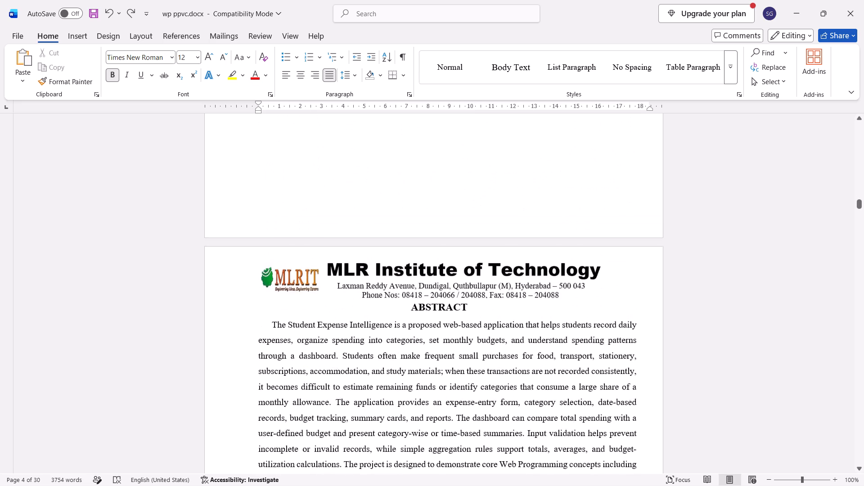
pyautogui.scroll(4, 633, 258)
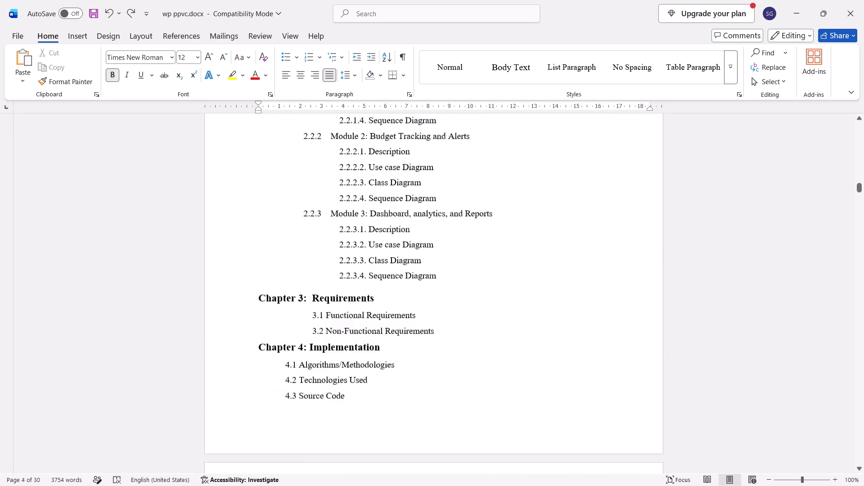
pyautogui.scroll(5, 633, 258)
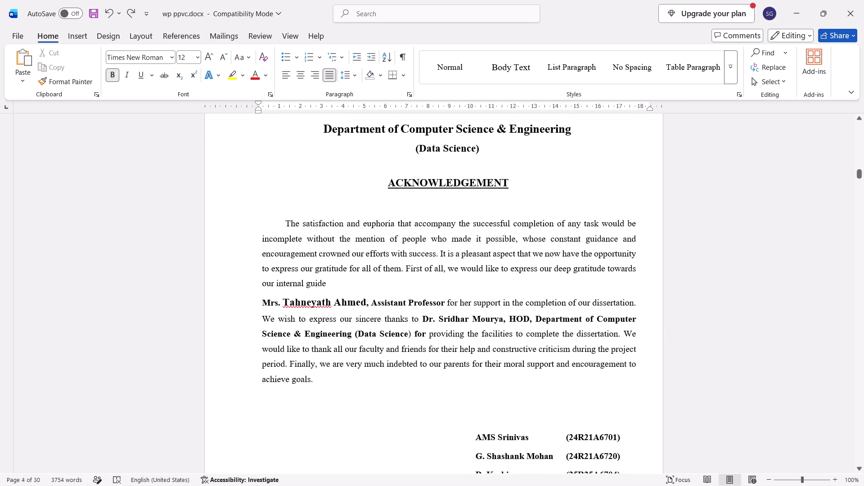
# Reduce the font size of the internal guide's title and name in the ACKNOWLEDGEMENT paragraph by one size step.
pyautogui.click(351, 301)
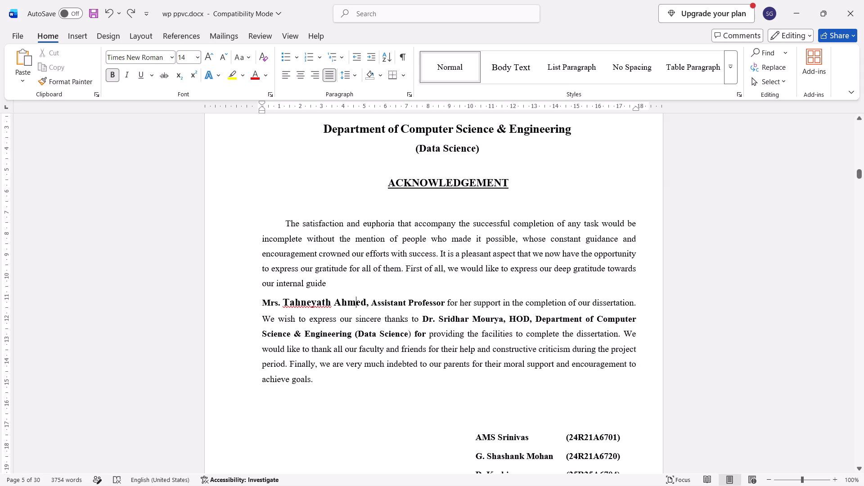
pyautogui.moveTo(365, 300); pyautogui.dragTo(265, 298)
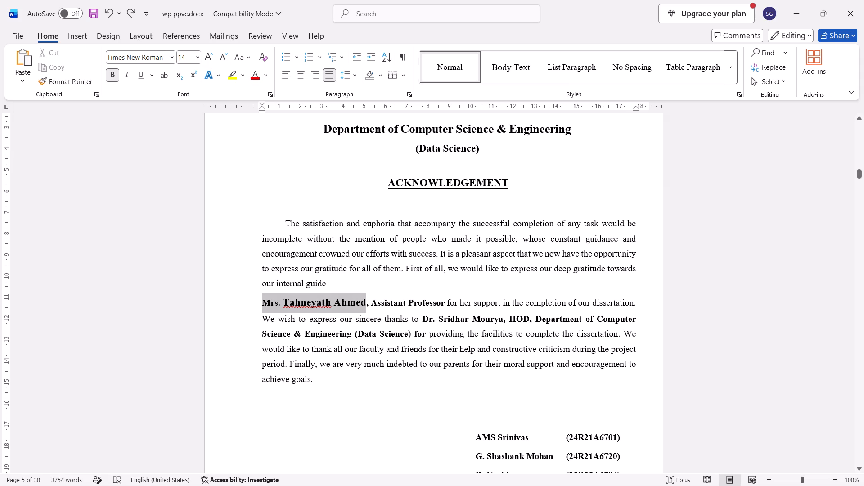
pyautogui.moveTo(265, 298); pyautogui.dragTo(265, 298)
pyautogui.hotkey('ctrl', 'shift', ',')
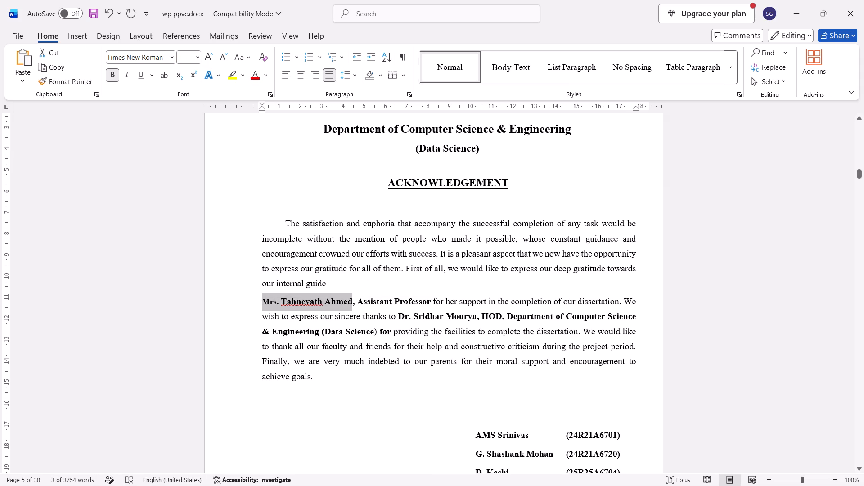
pyautogui.click(758, 300)
# Delete the last word of the second student's name in the student list below the ACKNOWLEDGEMENT text.
pyautogui.scroll(-2, 679, 404)
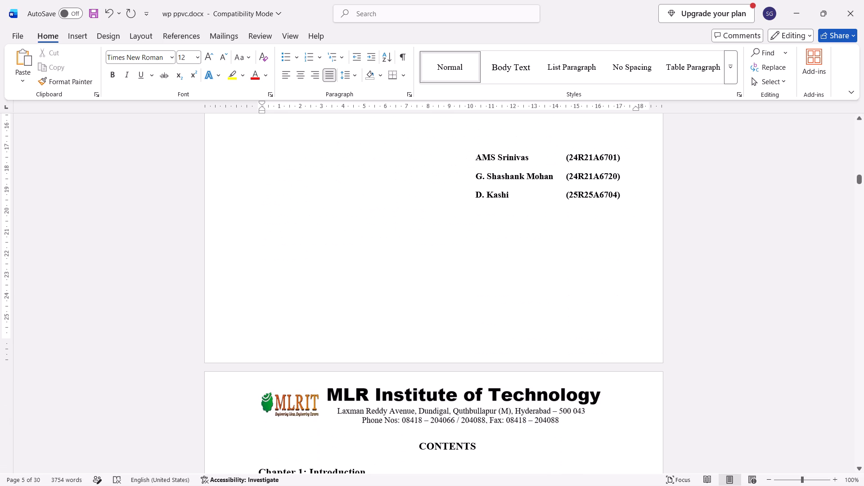
pyautogui.doubleClick(540, 176)
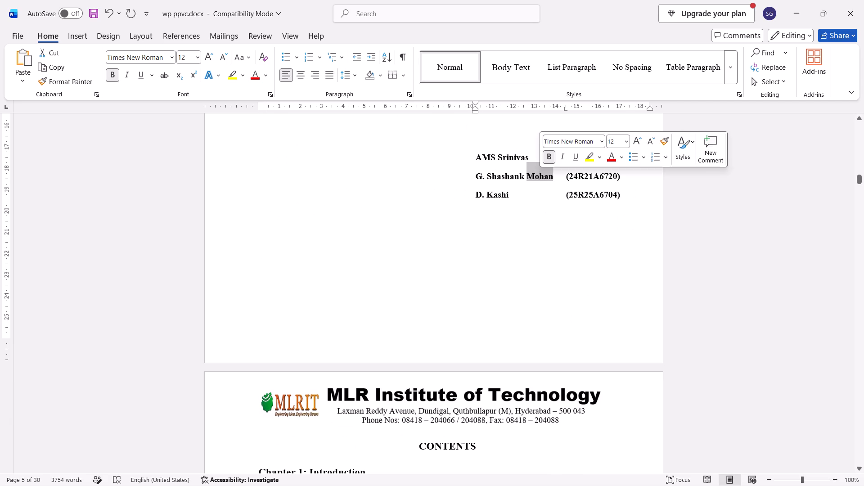
pyautogui.press('BackSpace')
# Insert a blank line between the institute letterhead and the ABSTRACT heading.
pyautogui.scroll(-1, 619, 240)
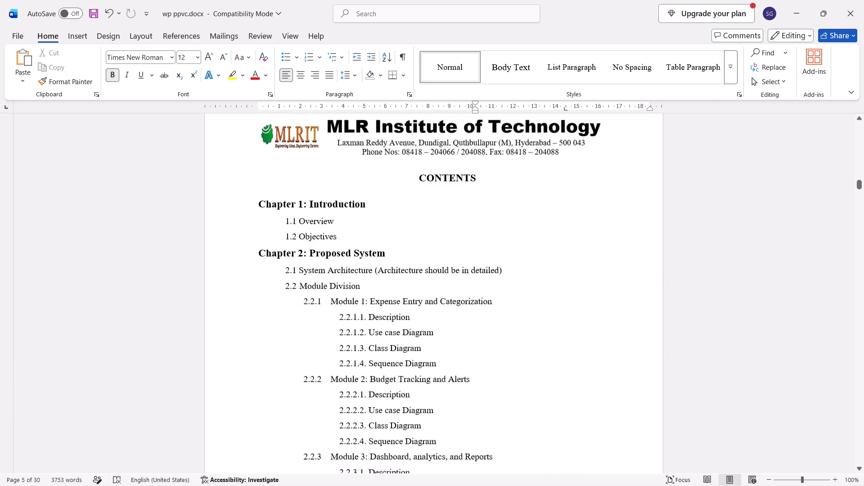
pyautogui.scroll(-4, 619, 240)
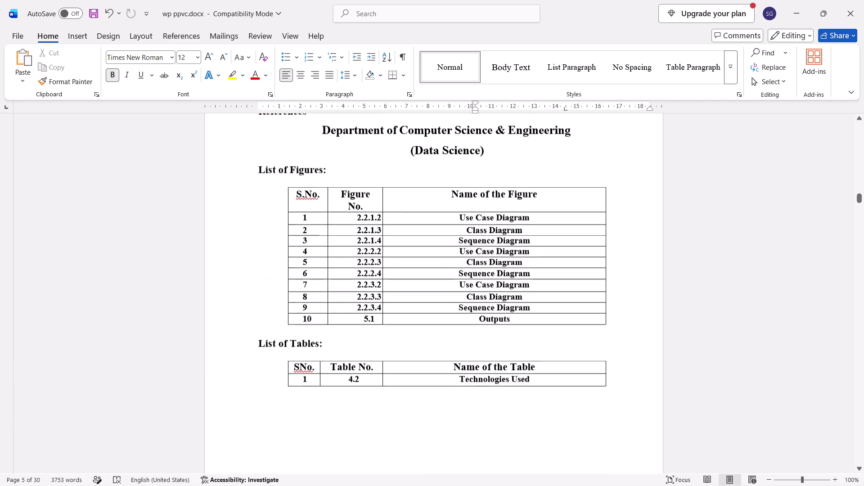
pyautogui.scroll(-4, 553, 238)
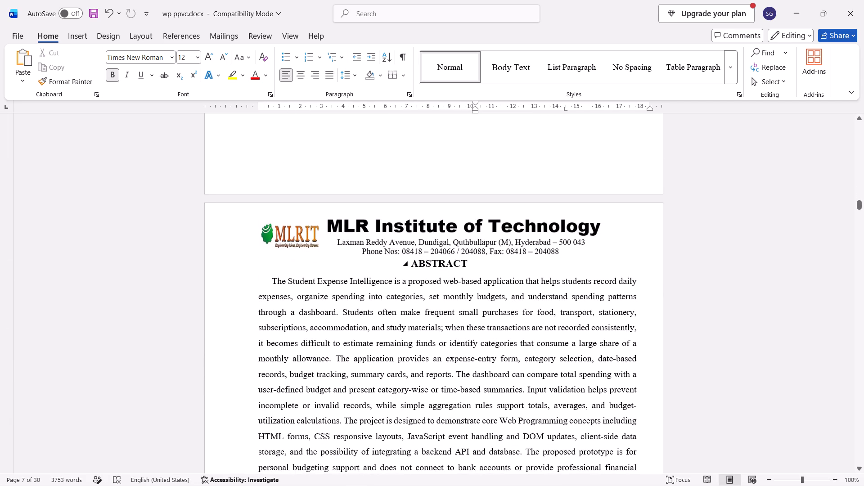
pyautogui.click(414, 266)
pyautogui.press('Return')
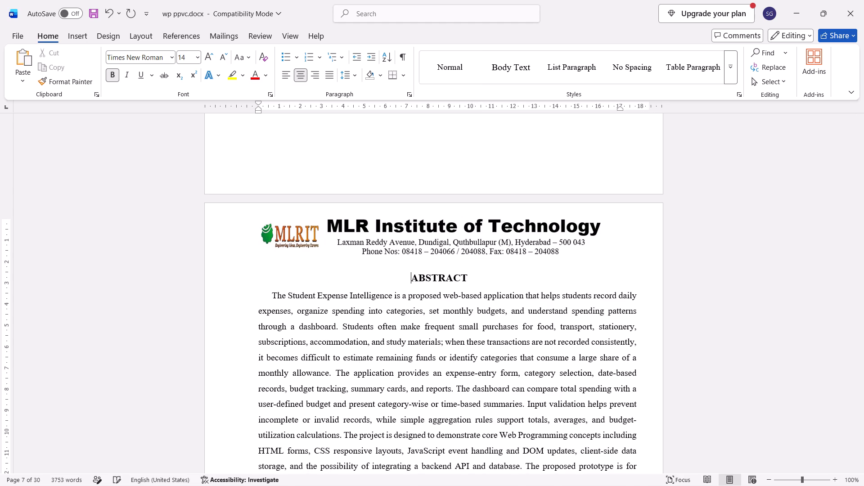
# Insert a blank line between the institute header and the SDG Goals Mapping heading.
pyautogui.scroll(-5, 414, 266)
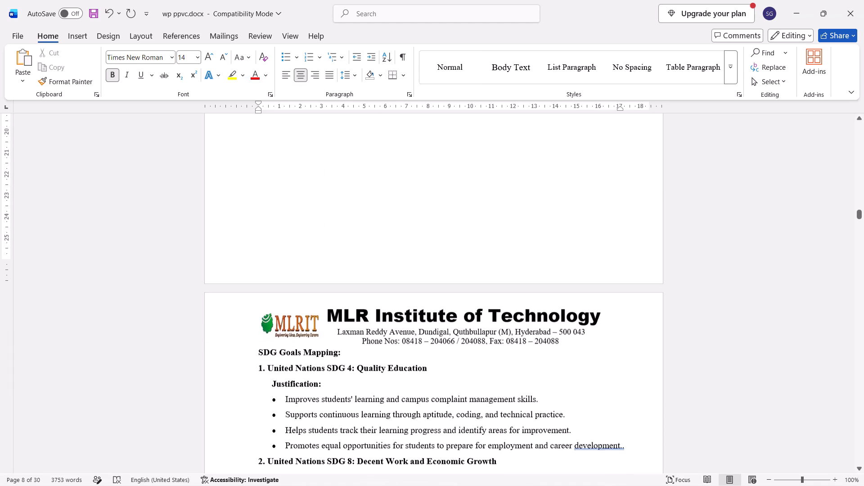
pyautogui.click(258, 352)
pyautogui.press('Return')
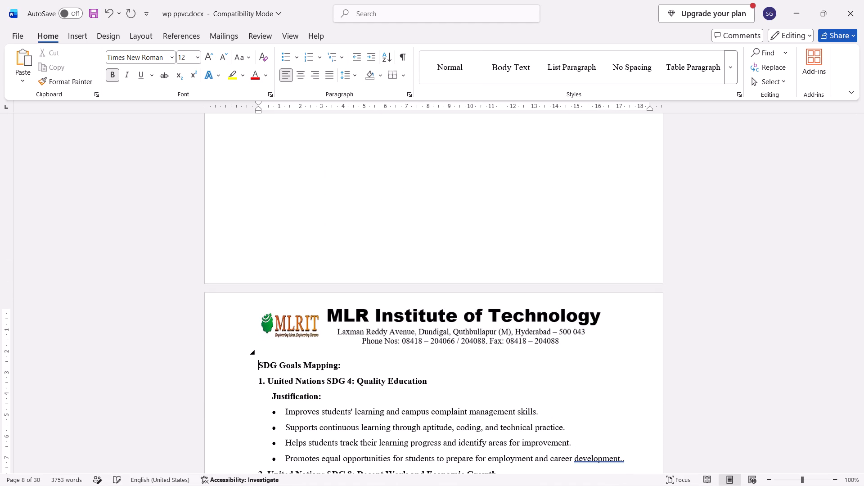
# Apply 1.5 line spacing to the ABSTRACT body text, including the Keywords paragraph.
pyautogui.scroll(-4, 258, 352)
pyautogui.scroll(3, 258, 352)
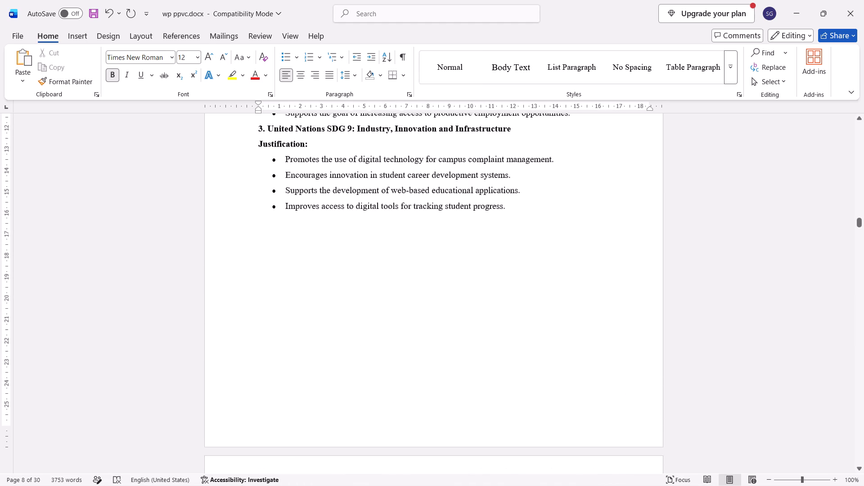
pyautogui.scroll(2, 258, 352)
pyautogui.scroll(-1, 258, 352)
pyautogui.scroll(-1, 337, 440)
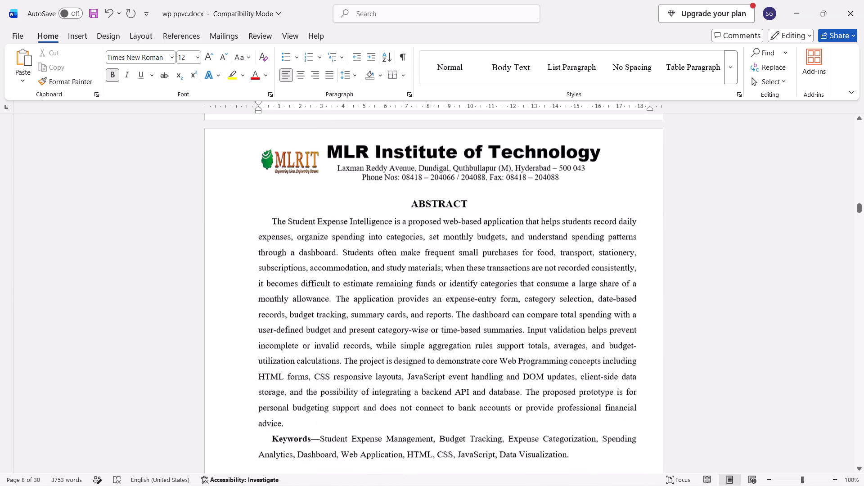
pyautogui.scroll(-1, 337, 440)
pyautogui.scroll(1, 560, 411)
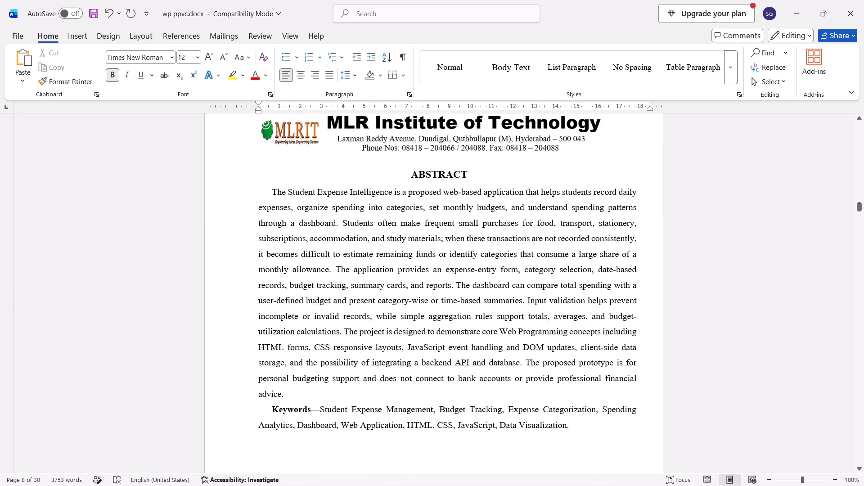
pyautogui.moveTo(577, 425); pyautogui.dragTo(278, 191)
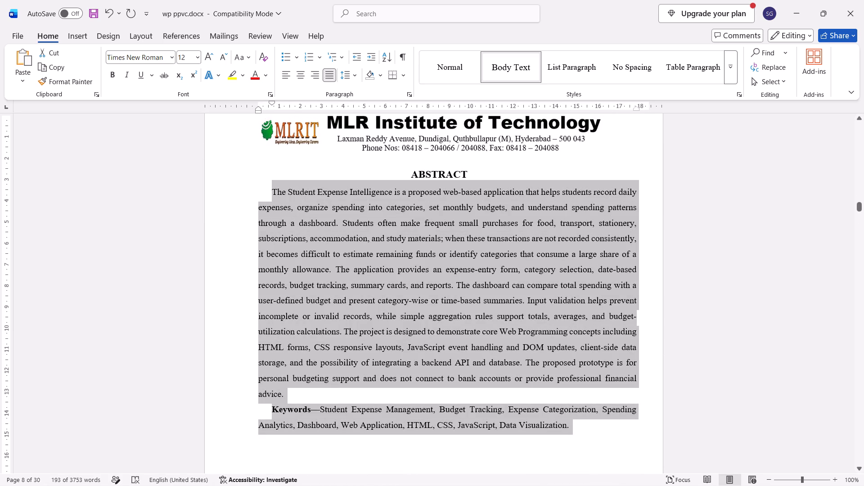
pyautogui.hotkey('ctrl', '5')
# Apply 1.5 line spacing to the two body paragraphs on the ACKNOWLEDGEMENT page.
pyautogui.scroll(3, 278, 191)
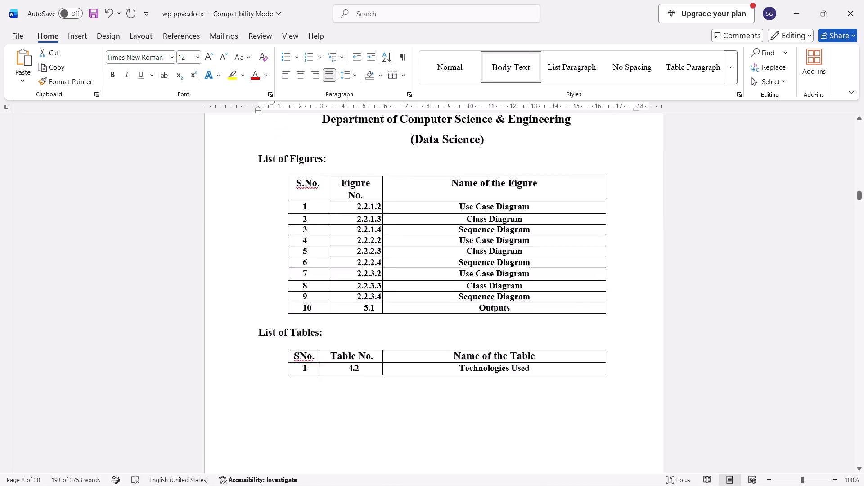
pyautogui.scroll(4, 278, 191)
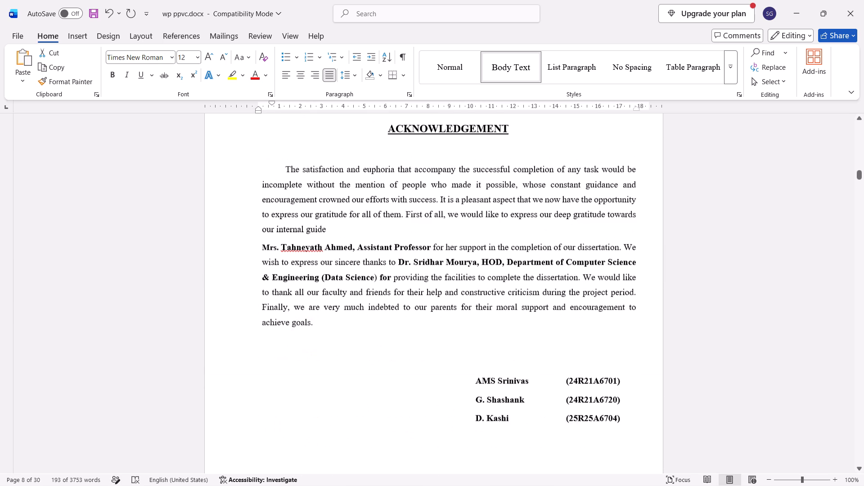
pyautogui.scroll(2, 278, 191)
pyautogui.moveTo(321, 436); pyautogui.dragTo(240, 286)
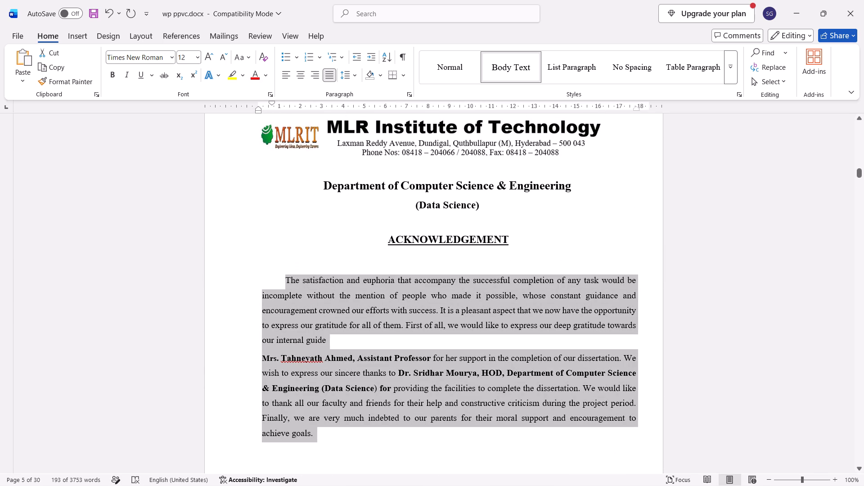
pyautogui.moveTo(240, 286); pyautogui.dragTo(240, 284)
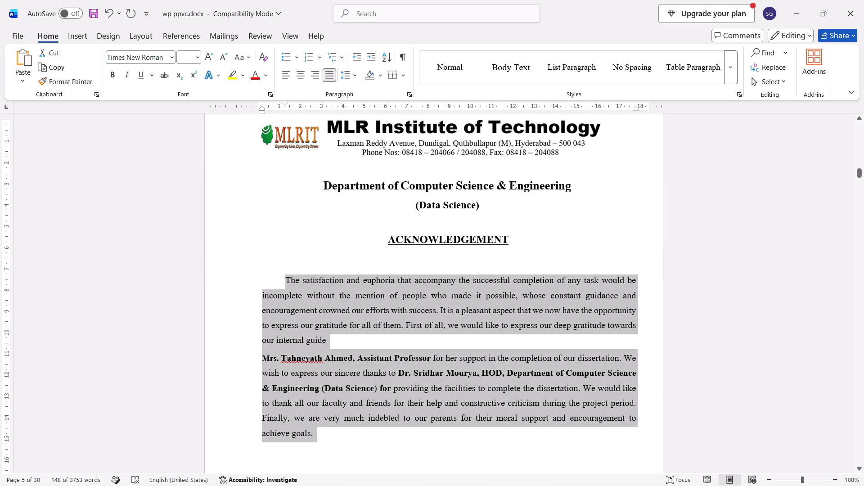
pyautogui.hotkey('ctrl', '5')
# Check the layout of the Contents, List of Figures, List of Tables and Abstract pages.
pyautogui.scroll(-3, 337, 355)
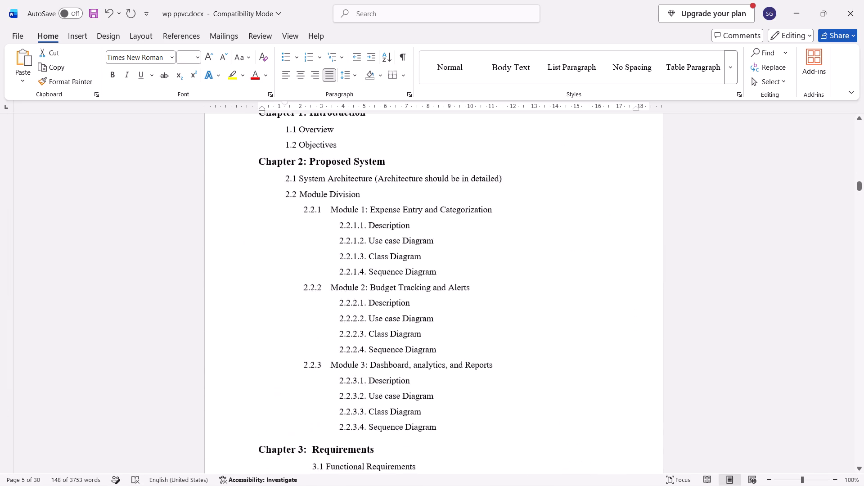
pyautogui.scroll(-7, 337, 355)
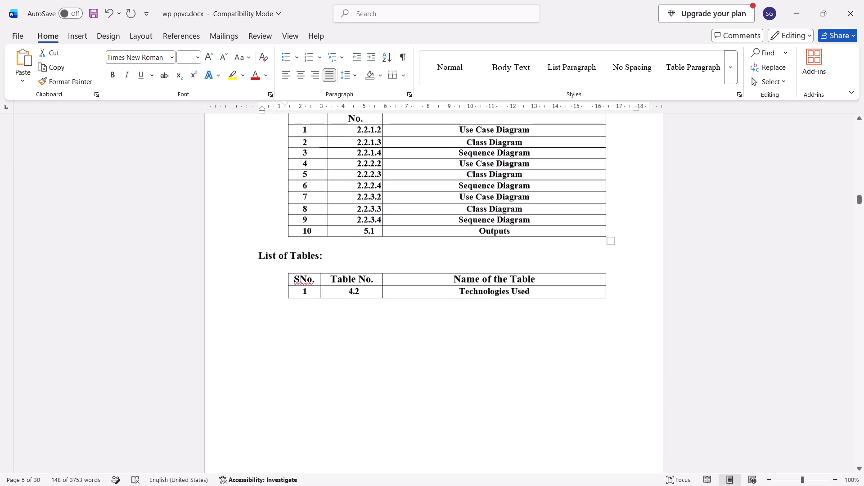
pyautogui.scroll(-4, 337, 355)
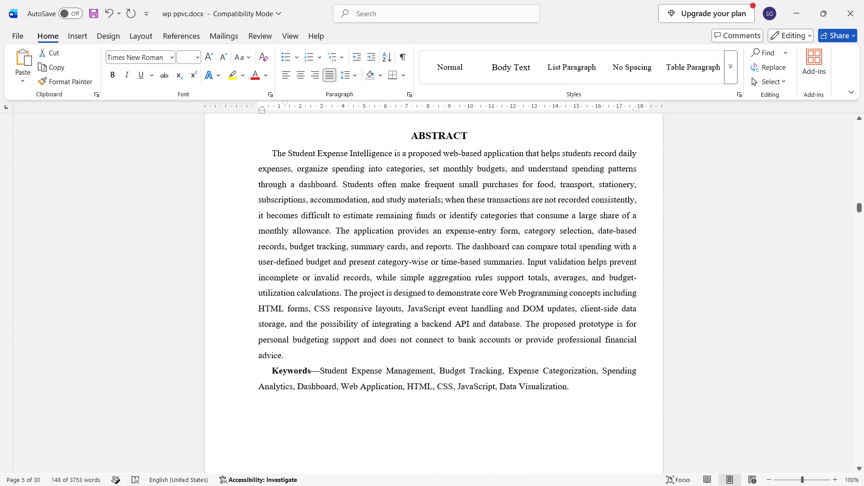
pyautogui.scroll(2, 337, 355)
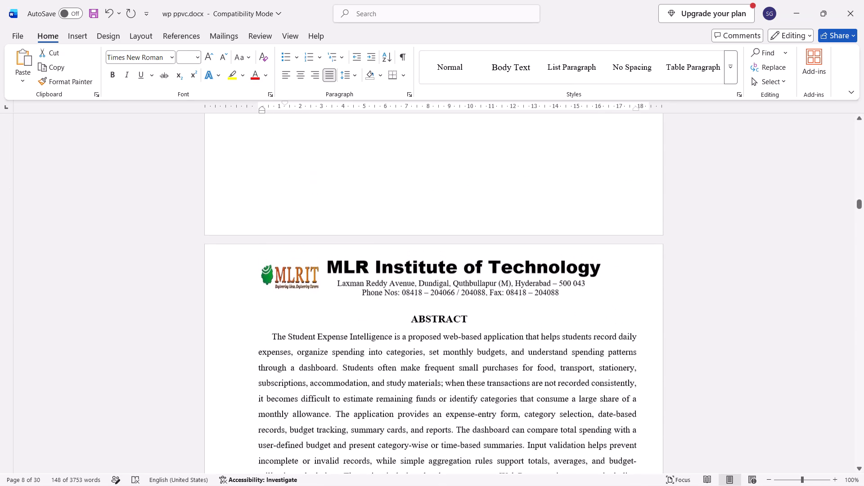
pyautogui.scroll(5, 337, 355)
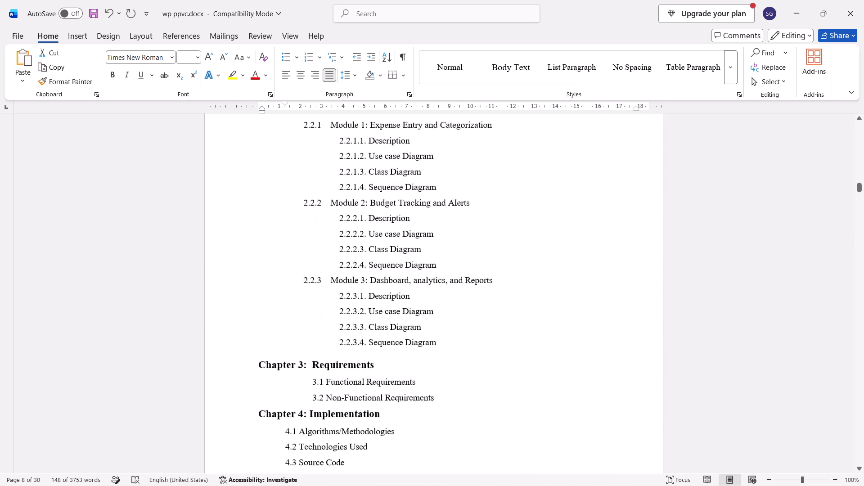
# Apply 1.5 line spacing to the body paragraph on the DECLARATION page.
pyautogui.scroll(4, 337, 355)
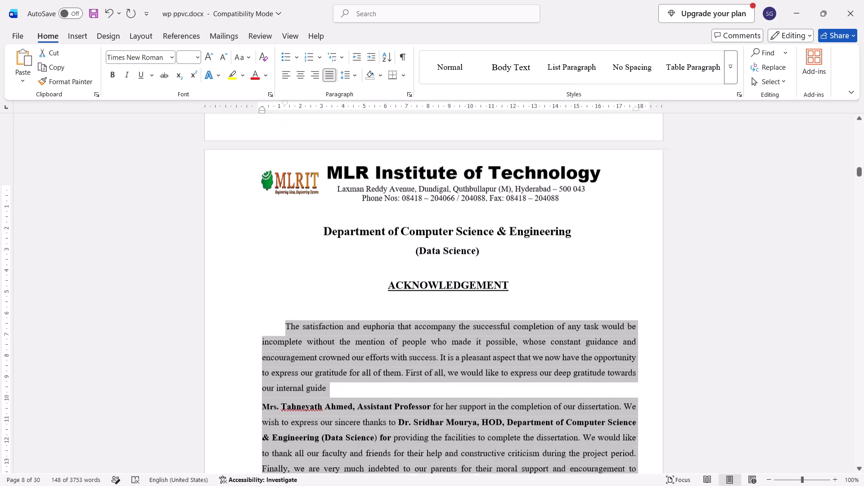
pyautogui.scroll(1, 337, 355)
pyautogui.scroll(3, 382, 343)
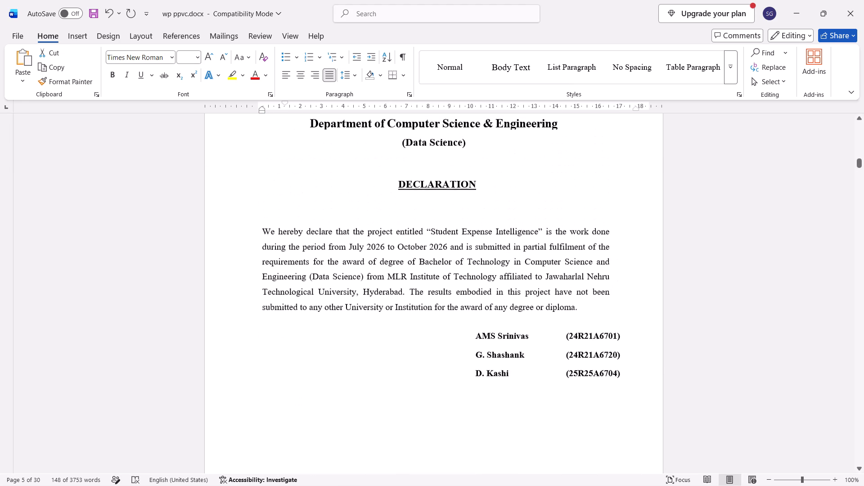
pyautogui.moveTo(606, 310); pyautogui.dragTo(292, 229)
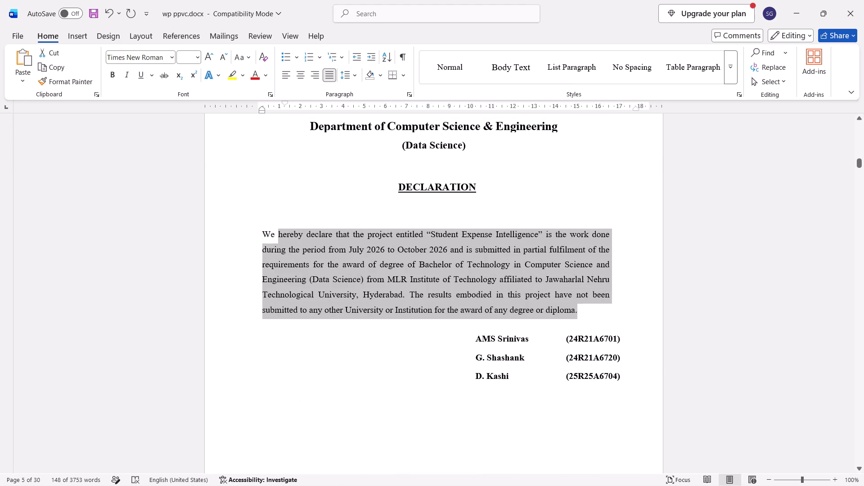
pyautogui.moveTo(292, 229); pyautogui.dragTo(261, 232)
pyautogui.hotkey('ctrl', '5')
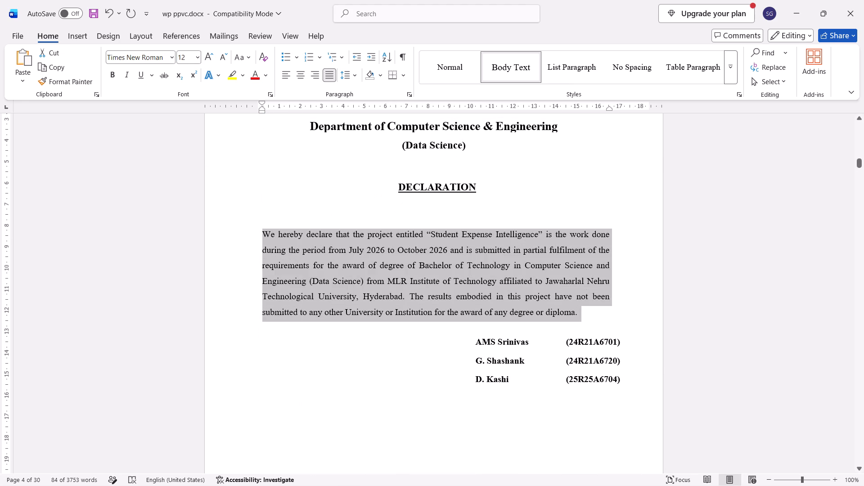
# Apply 1.5 line spacing to the body paragraph on the CERTIFICATE page.
pyautogui.scroll(4, 316, 238)
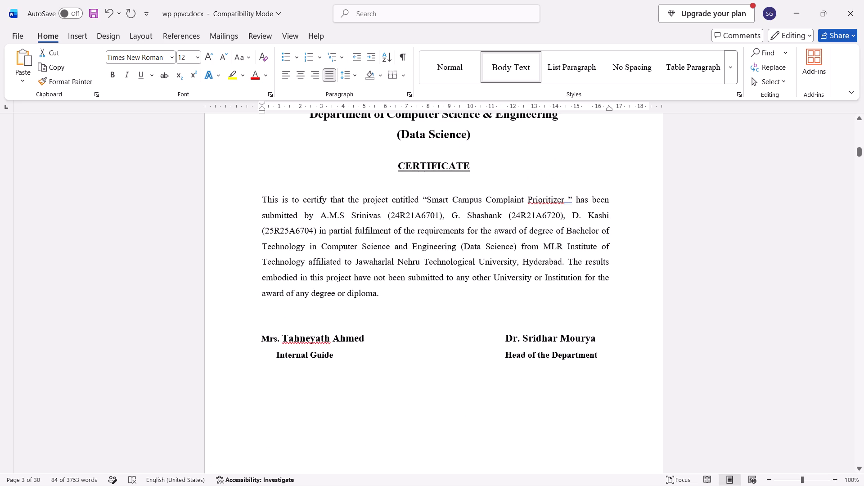
pyautogui.click(398, 285)
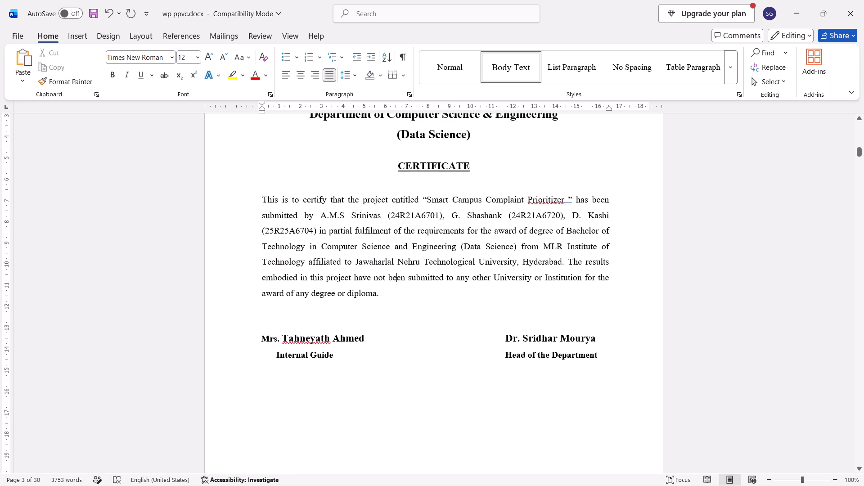
pyautogui.moveTo(390, 290); pyautogui.dragTo(234, 192)
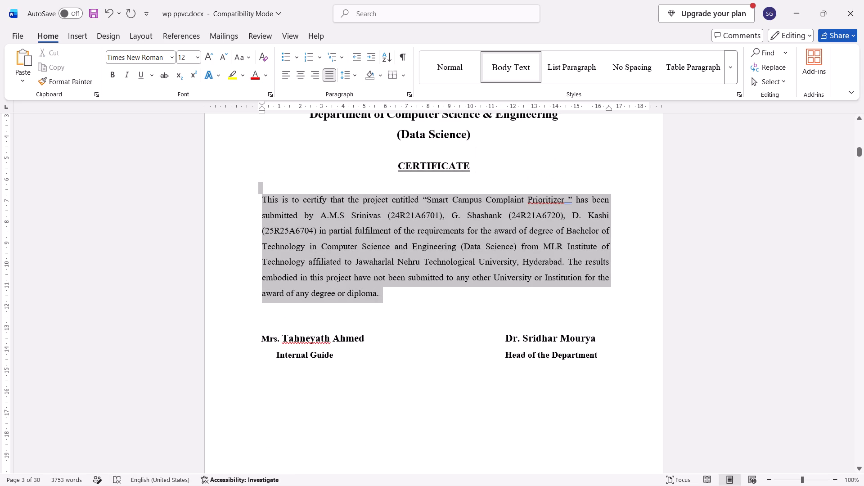
pyautogui.moveTo(234, 192); pyautogui.dragTo(231, 199)
pyautogui.hotkey('ctrl', '5')
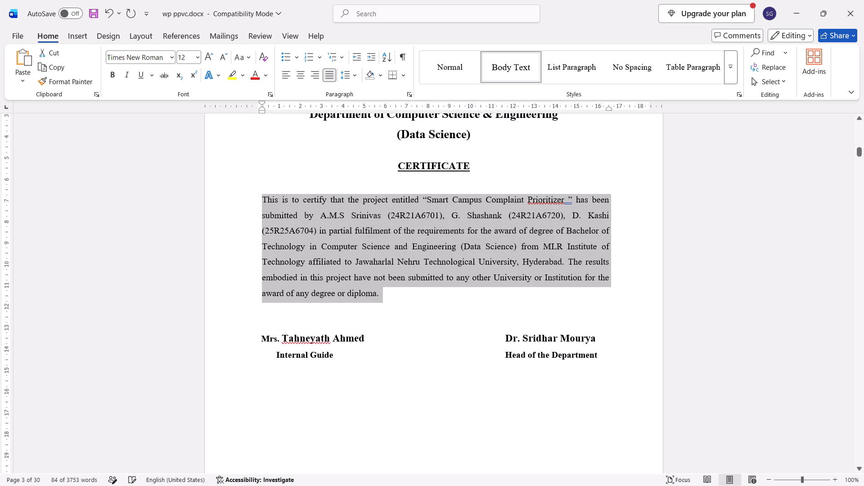
# Review the pages from the title page through the Abstract for line spacing and layout consistency.
pyautogui.scroll(2, 330, 227)
pyautogui.scroll(1, 365, 278)
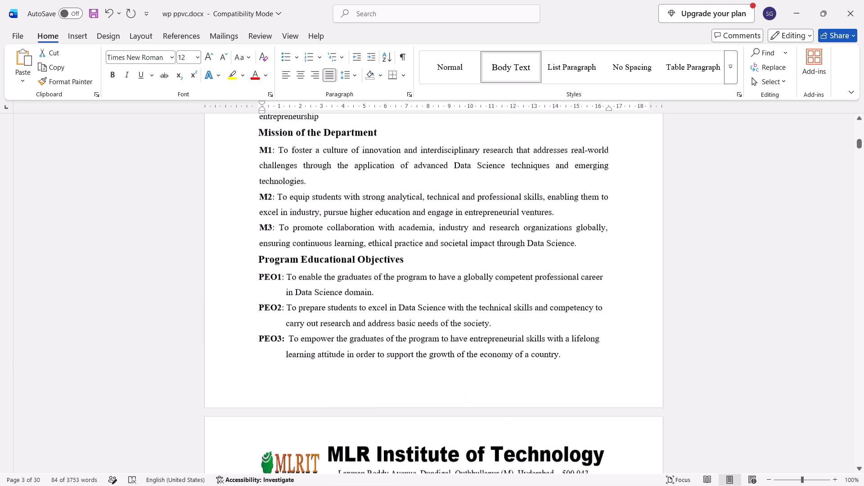
pyautogui.scroll(8, 365, 278)
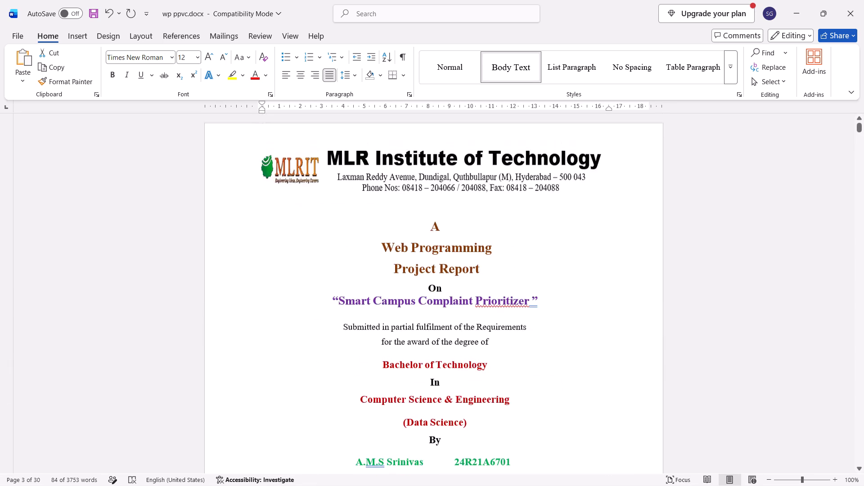
pyautogui.scroll(-6, 365, 278)
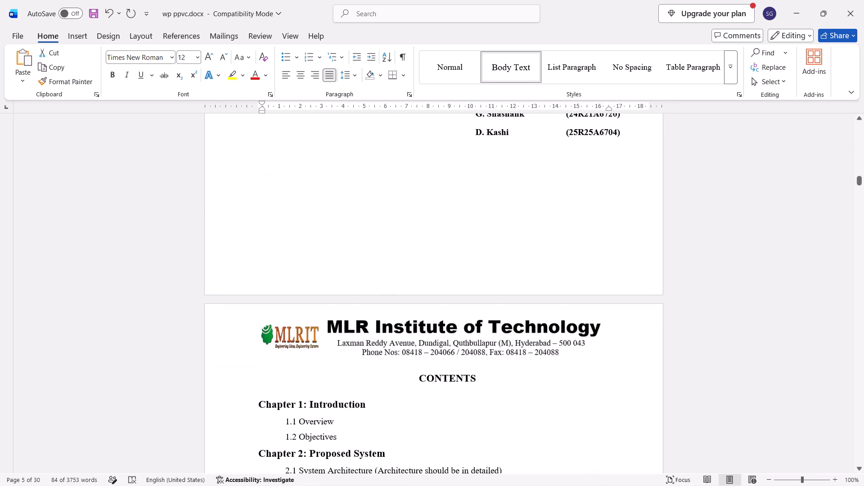
pyautogui.scroll(-5, 365, 278)
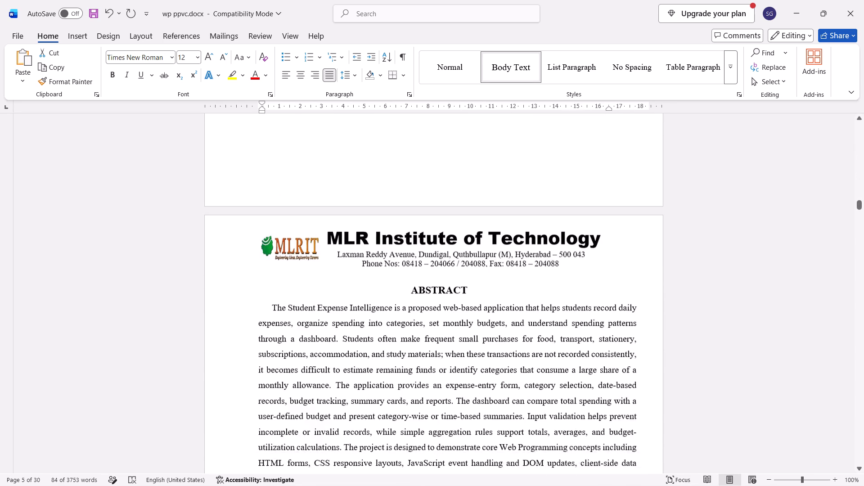
pyautogui.scroll(-1, 365, 278)
pyautogui.scroll(-4, 411, 231)
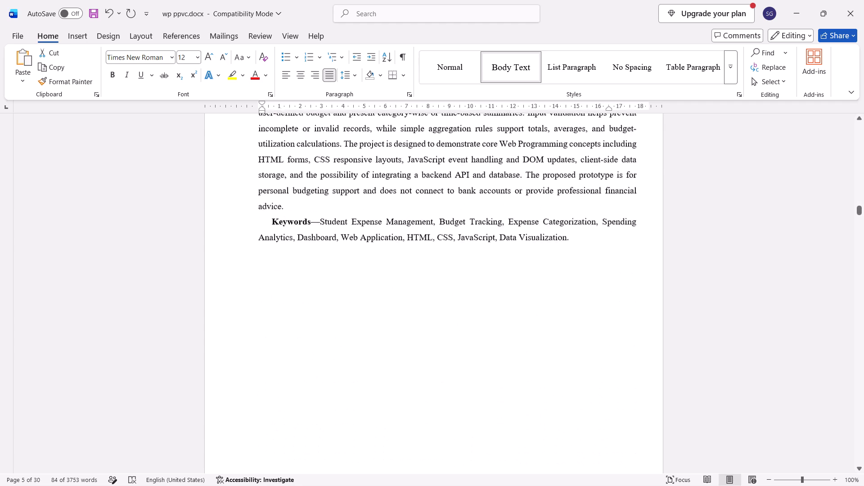
pyautogui.scroll(-3, 411, 231)
pyautogui.scroll(2, 411, 231)
pyautogui.scroll(-1, 411, 231)
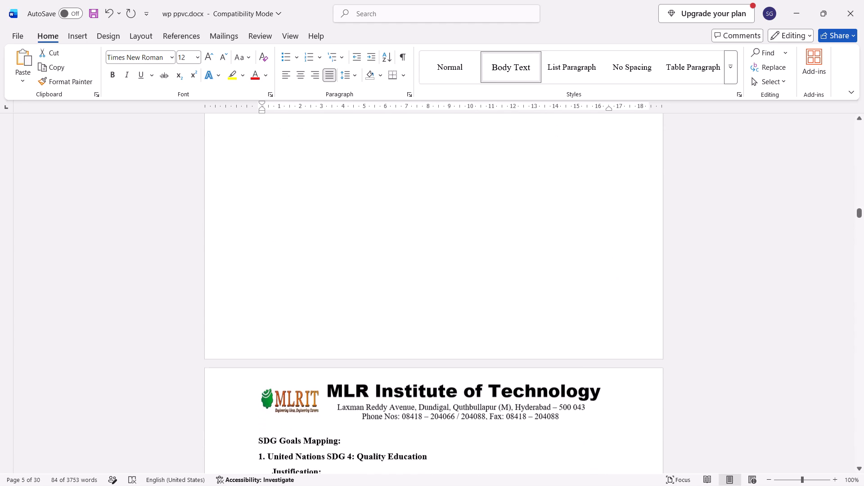
# Apply 1.5 line spacing to the whole SDG Goals Mapping section, from its heading through the last SDG 9 bullet.
pyautogui.scroll(-3, 411, 231)
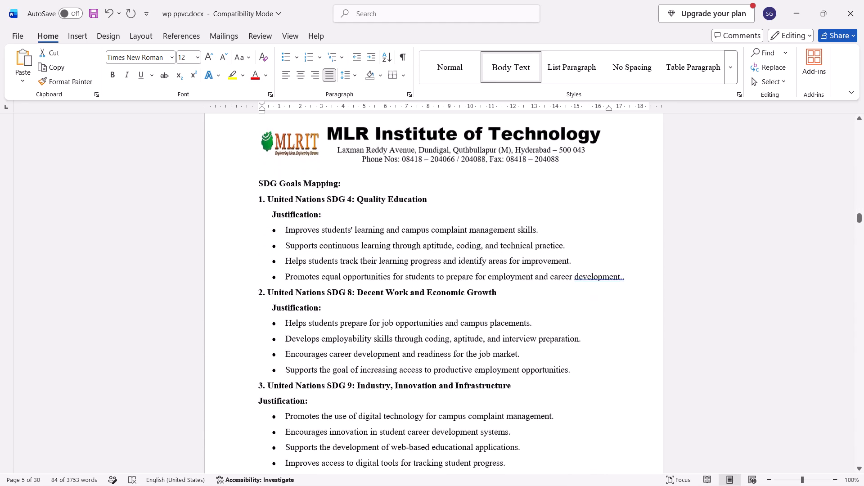
pyautogui.scroll(-1, 411, 231)
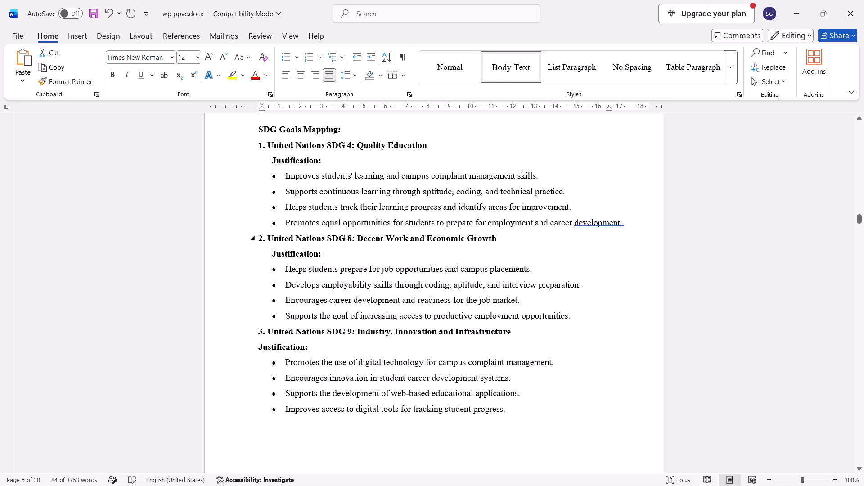
pyautogui.moveTo(519, 412); pyautogui.dragTo(262, 125)
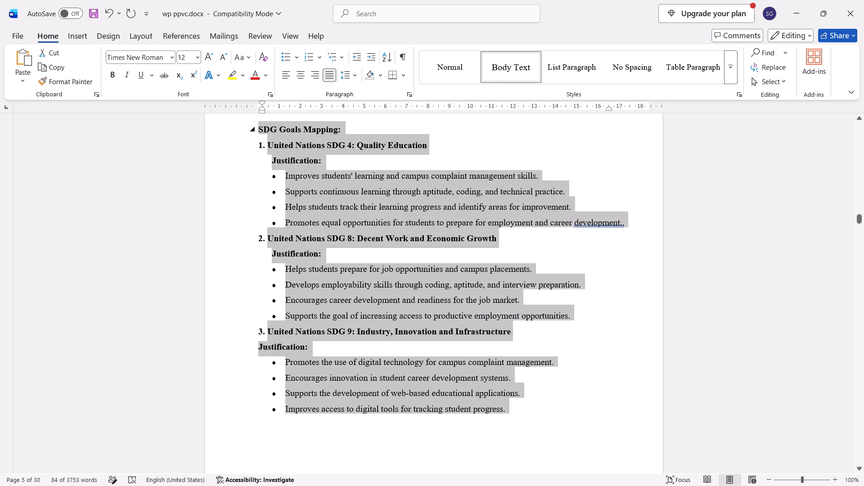
pyautogui.moveTo(262, 125); pyautogui.dragTo(260, 125)
pyautogui.hotkey('ctrl', '5')
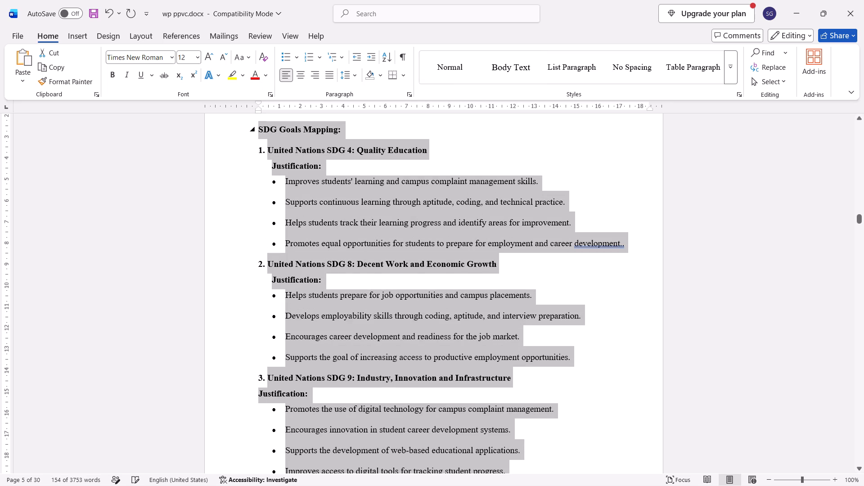
# Apply 1.5 line spacing to the Chapter 1 text from the first Overview paragraph through the last Objectives bullet.
pyautogui.scroll(-1, 357, 172)
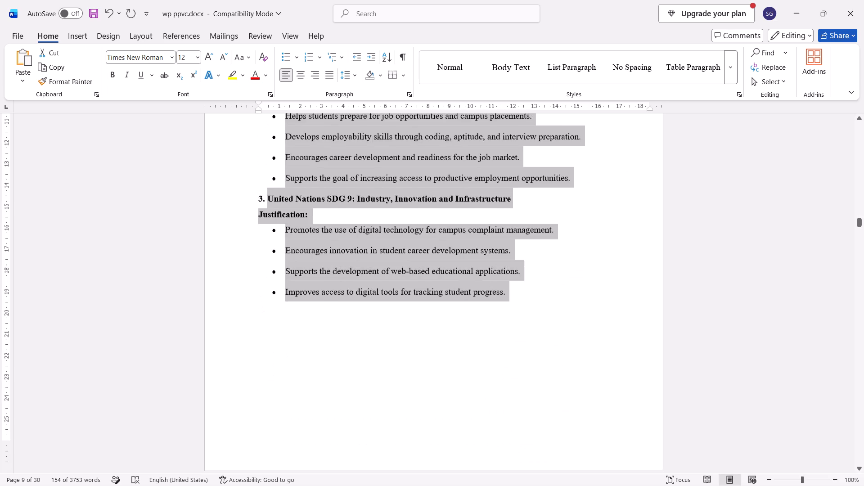
pyautogui.scroll(-1, 357, 172)
pyautogui.scroll(1, 364, 220)
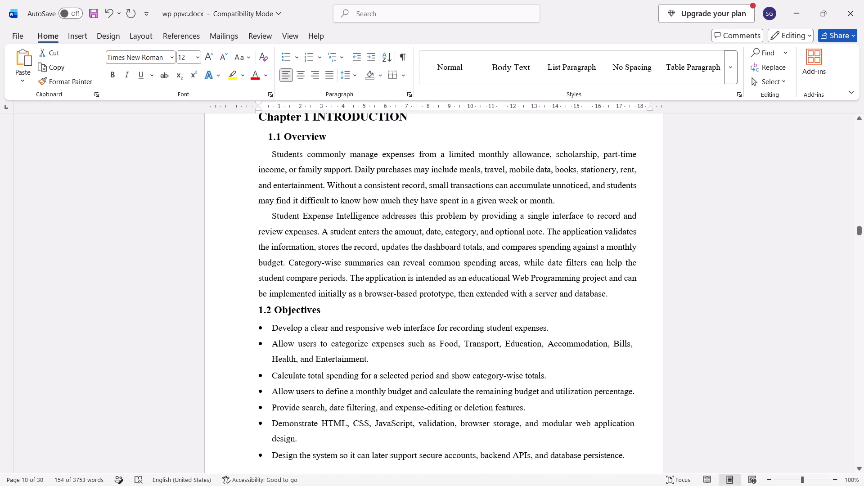
pyautogui.scroll(-1, 661, 409)
pyautogui.rightClick(661, 409)
pyautogui.scroll(1, 661, 409)
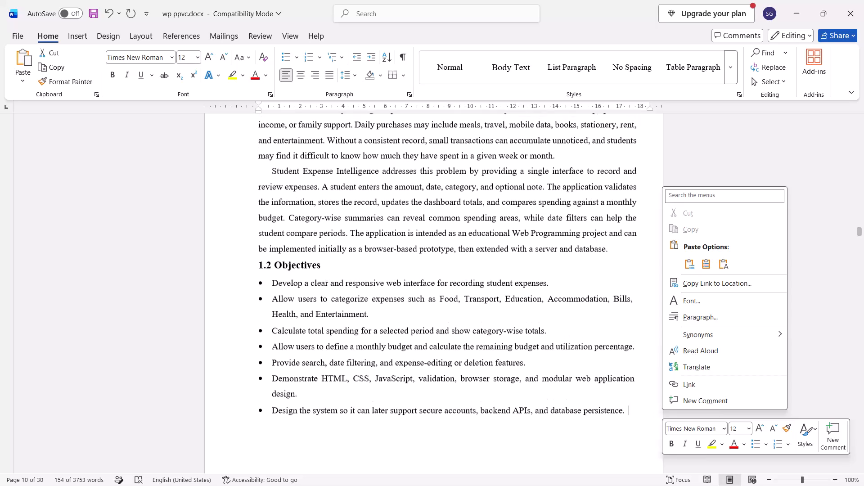
pyautogui.scroll(1, 661, 409)
pyautogui.moveTo(627, 419); pyautogui.dragTo(490, 278)
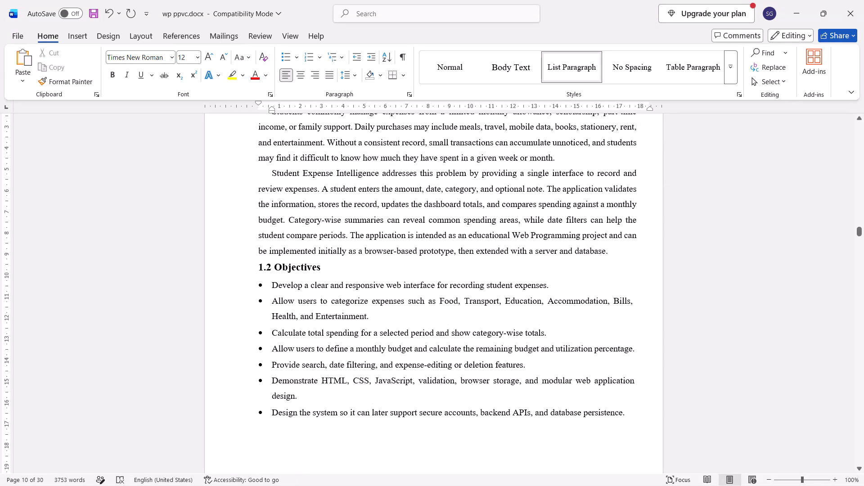
pyautogui.moveTo(490, 278); pyautogui.dragTo(512, 291)
pyautogui.moveTo(636, 418); pyautogui.dragTo(362, 127)
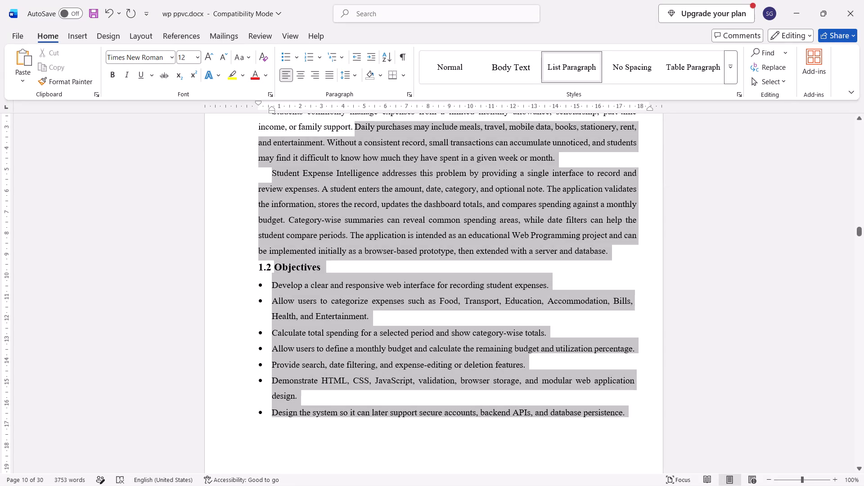
pyautogui.moveTo(362, 127); pyautogui.dragTo(256, 413)
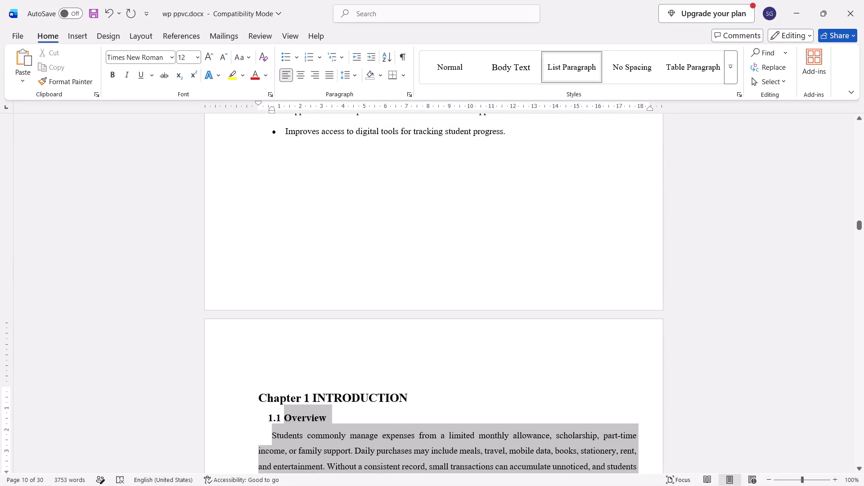
pyautogui.moveTo(256, 413); pyautogui.dragTo(254, 429)
pyautogui.hotkey('ctrl', '5')
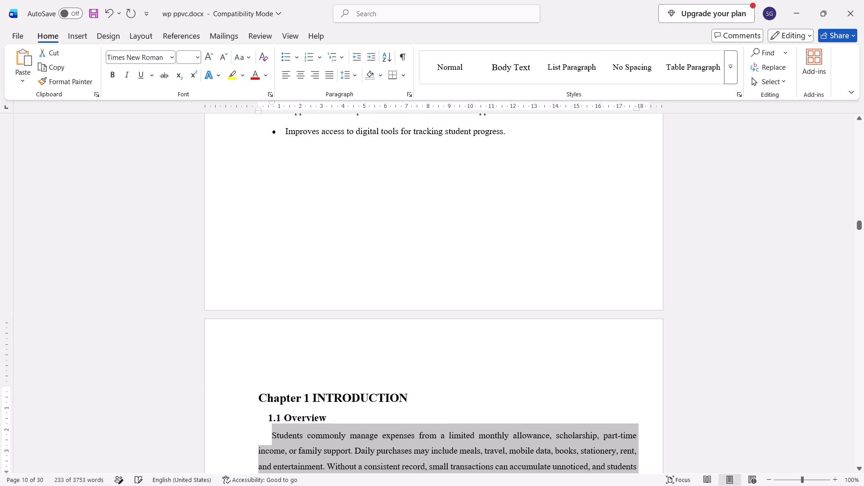
pyautogui.hotkey('ctrl', '5')
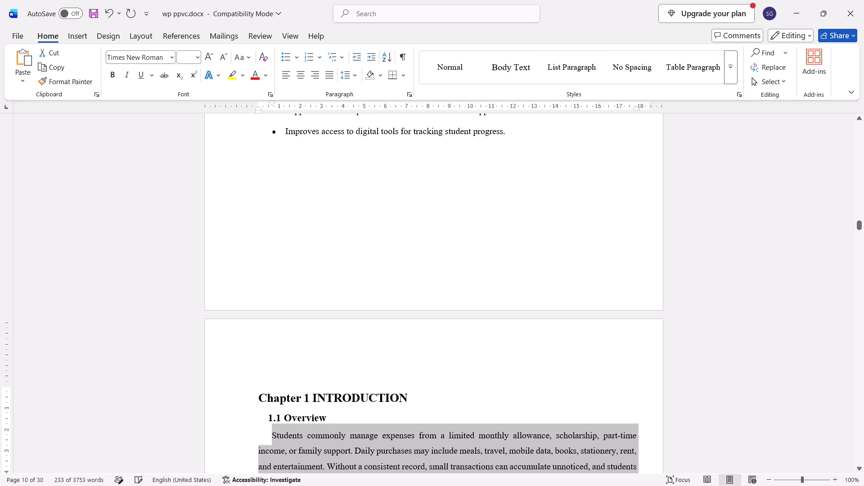
# Apply 1.5 line spacing to the body paragraph under 2.1 System Architecture in Chapter 2.
pyautogui.scroll(-6, 355, 436)
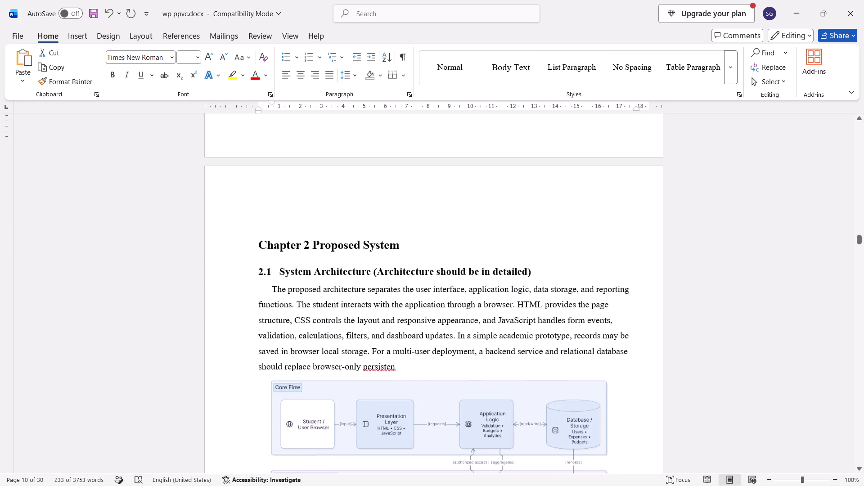
pyautogui.scroll(-1, 355, 436)
pyautogui.scroll(1, 418, 225)
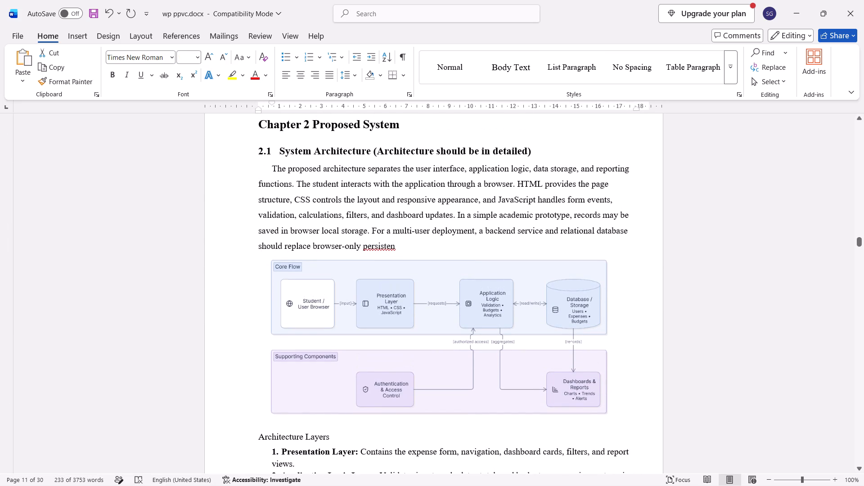
pyautogui.click(418, 247)
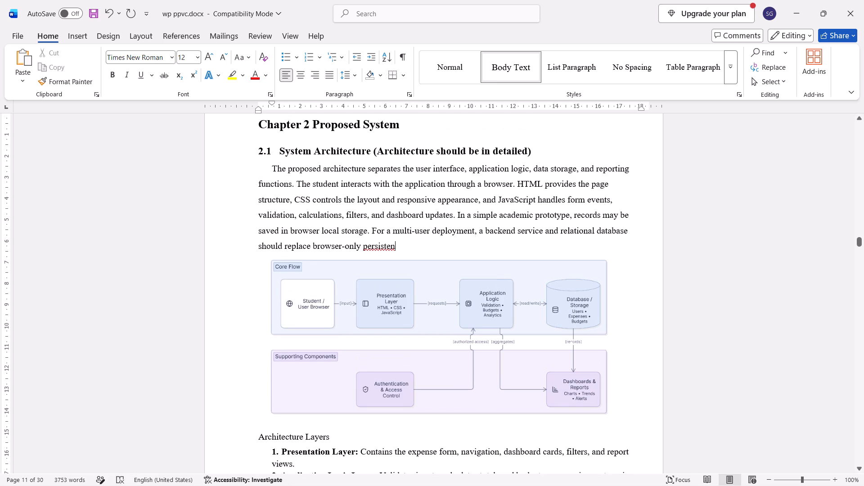
pyautogui.moveTo(409, 252); pyautogui.dragTo(332, 208)
pyautogui.moveTo(332, 208); pyautogui.dragTo(273, 175)
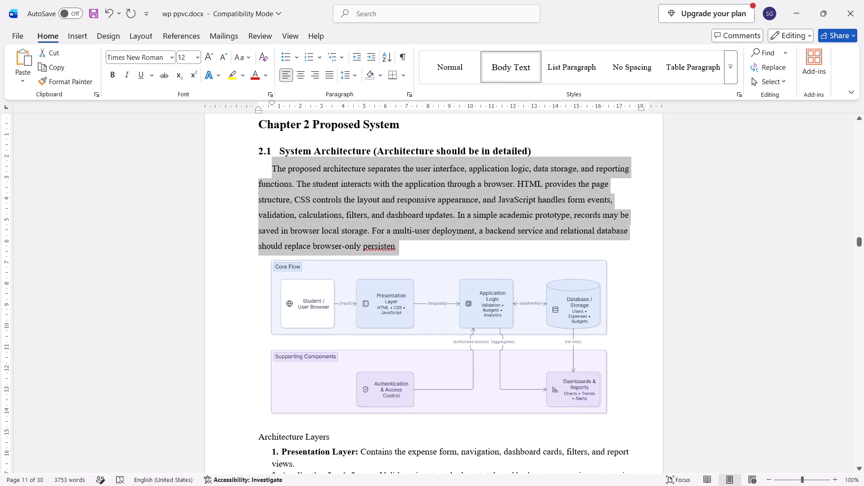
pyautogui.hotkey('ctrl', '5')
pyautogui.hotkey('ctrl', '5')
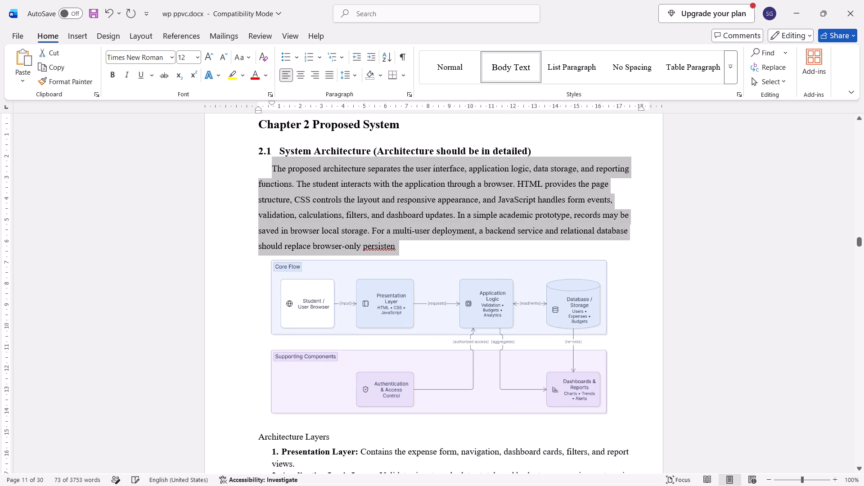
# Complete the cut-off last word of the System Architecture paragraph so it ends with "persistent.".
pyautogui.press('Right')
pyautogui.press('Left')
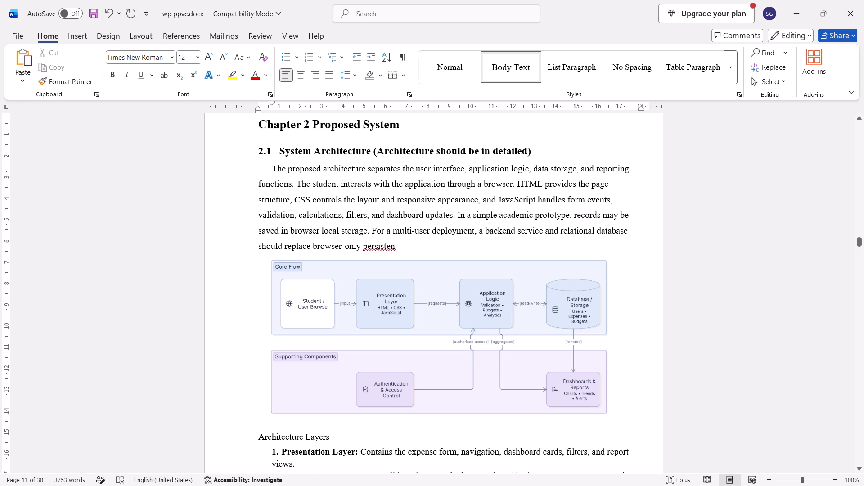
pyautogui.write('t.')
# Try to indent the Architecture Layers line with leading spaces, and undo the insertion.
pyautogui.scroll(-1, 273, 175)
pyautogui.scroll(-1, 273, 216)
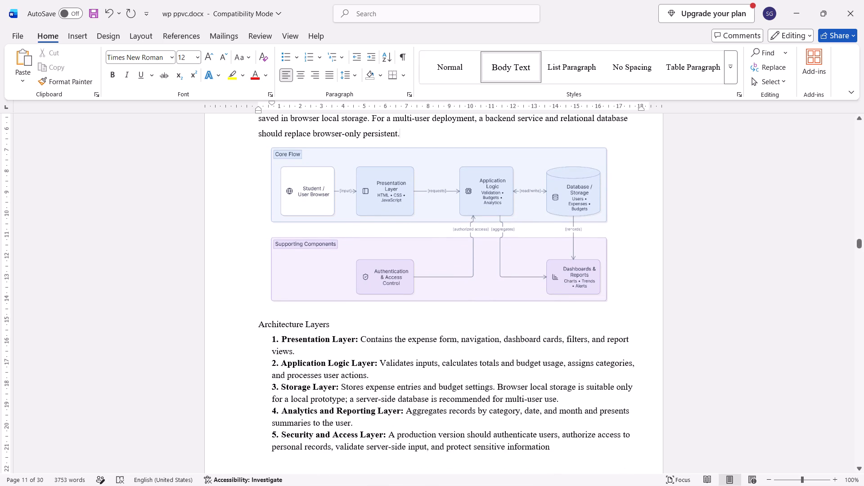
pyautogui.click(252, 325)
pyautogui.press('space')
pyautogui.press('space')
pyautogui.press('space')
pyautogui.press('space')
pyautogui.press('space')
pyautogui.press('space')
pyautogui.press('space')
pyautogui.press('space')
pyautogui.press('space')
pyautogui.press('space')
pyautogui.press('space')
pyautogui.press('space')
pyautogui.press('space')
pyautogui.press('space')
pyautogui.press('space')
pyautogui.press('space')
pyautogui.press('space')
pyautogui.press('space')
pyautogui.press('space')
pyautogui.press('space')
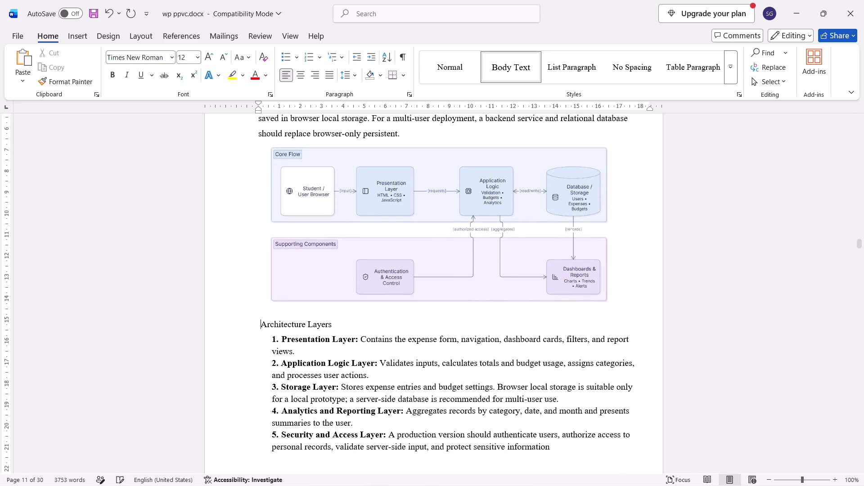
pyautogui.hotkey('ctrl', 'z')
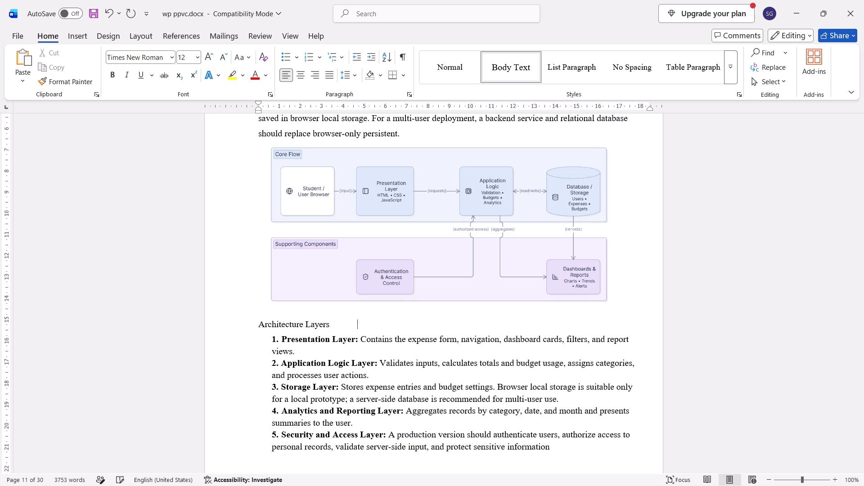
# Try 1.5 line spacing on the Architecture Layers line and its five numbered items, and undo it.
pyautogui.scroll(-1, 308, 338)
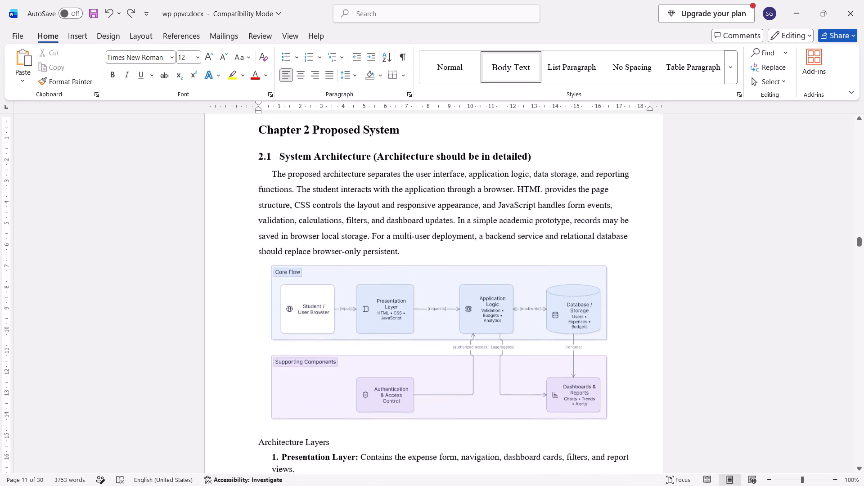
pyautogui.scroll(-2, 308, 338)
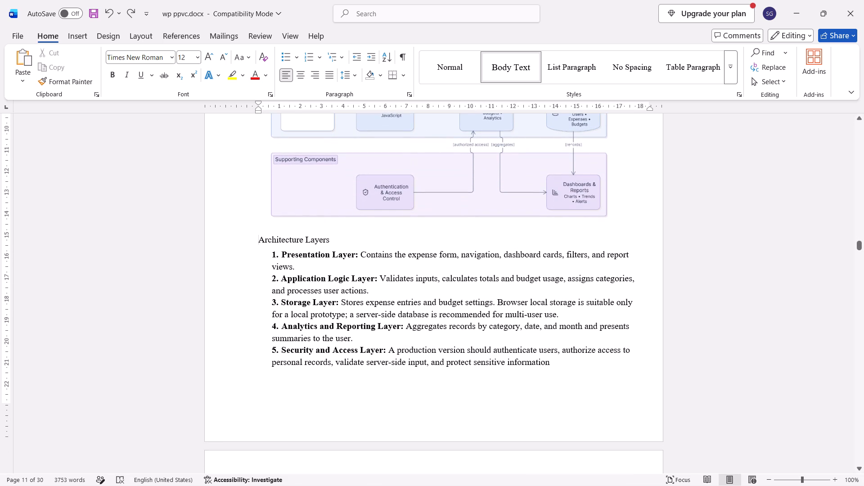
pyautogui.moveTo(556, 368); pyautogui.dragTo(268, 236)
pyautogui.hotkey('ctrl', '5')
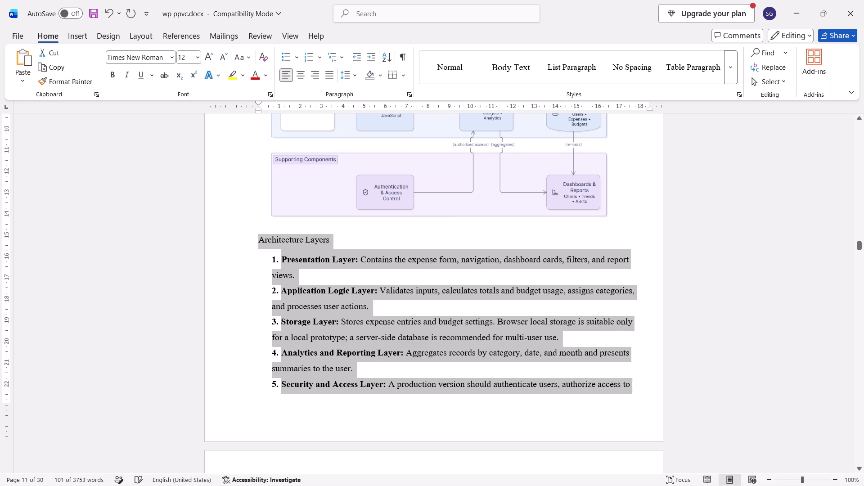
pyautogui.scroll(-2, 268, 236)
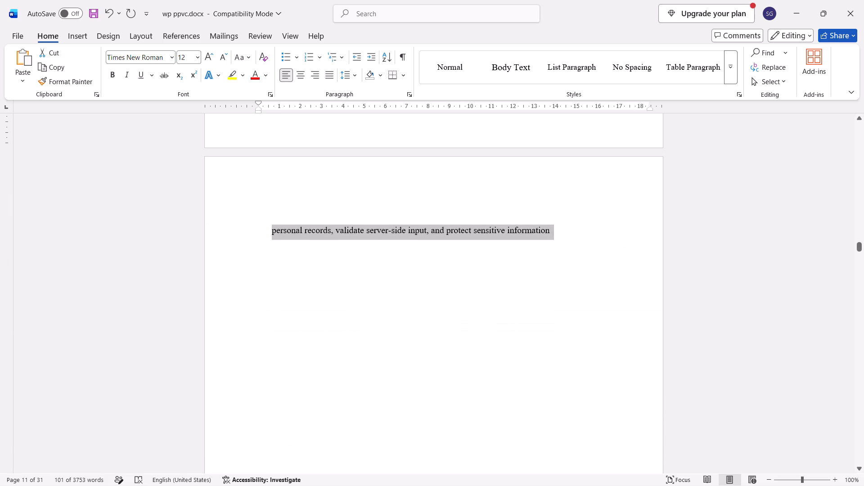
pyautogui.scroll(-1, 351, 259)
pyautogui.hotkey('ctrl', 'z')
# Apply 1.5 line spacing to the body paragraph under 2.2 Module Division.
pyautogui.scroll(1, 351, 259)
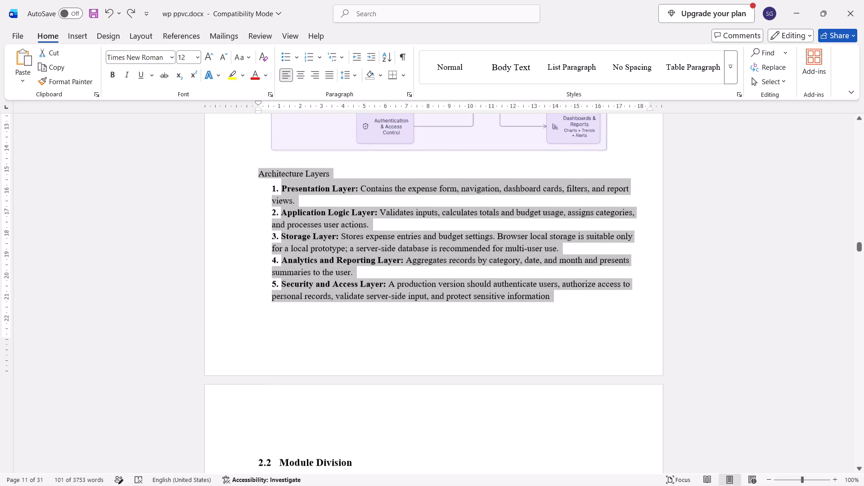
pyautogui.scroll(3, 351, 259)
pyautogui.scroll(-6, 351, 259)
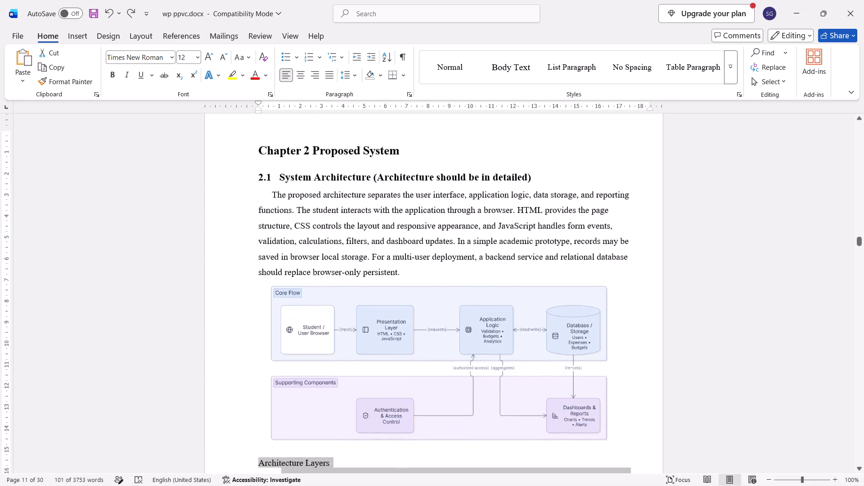
pyautogui.scroll(-2, 351, 259)
pyautogui.scroll(5, 351, 259)
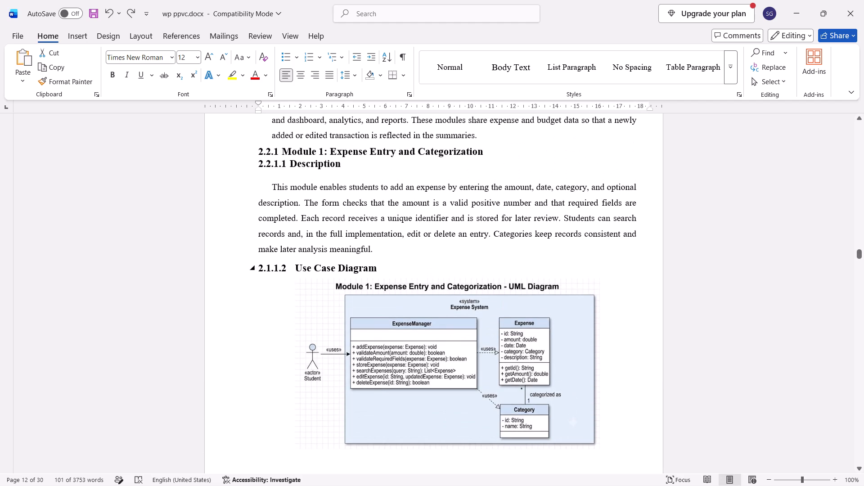
pyautogui.scroll(1, 398, 222)
pyautogui.scroll(-1, 398, 222)
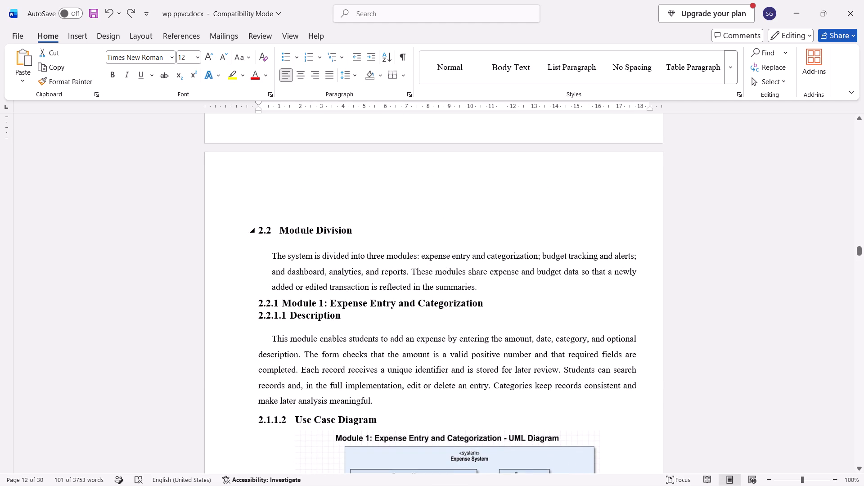
pyautogui.moveTo(494, 291); pyautogui.dragTo(289, 239)
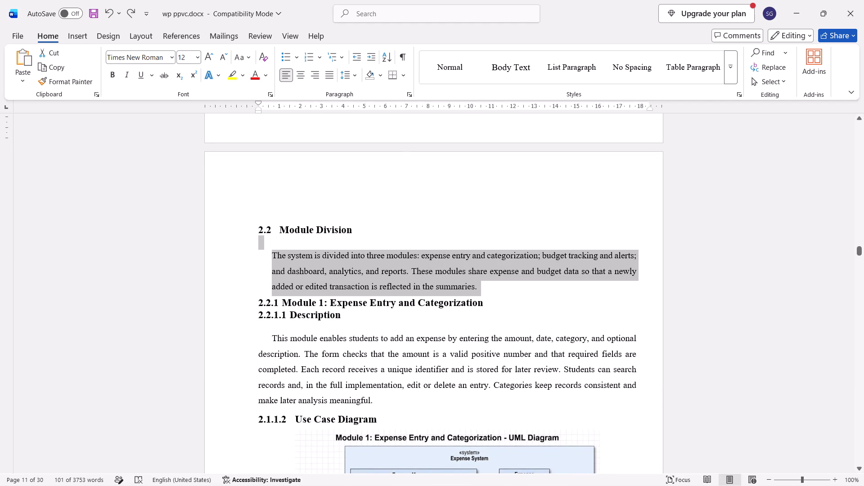
pyautogui.moveTo(289, 239); pyautogui.dragTo(283, 250)
pyautogui.hotkey('ctrl', '5')
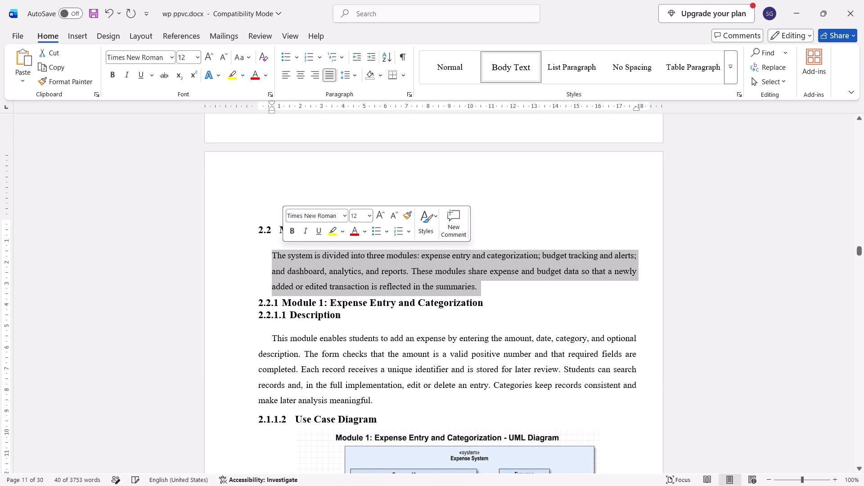
# Apply 1.5 line spacing to the 2.2.1.1 Description paragraph of Module 1: Expense Entry and Categorization.
pyautogui.moveTo(379, 401); pyautogui.dragTo(279, 343)
pyautogui.hotkey('ctrl', '5')
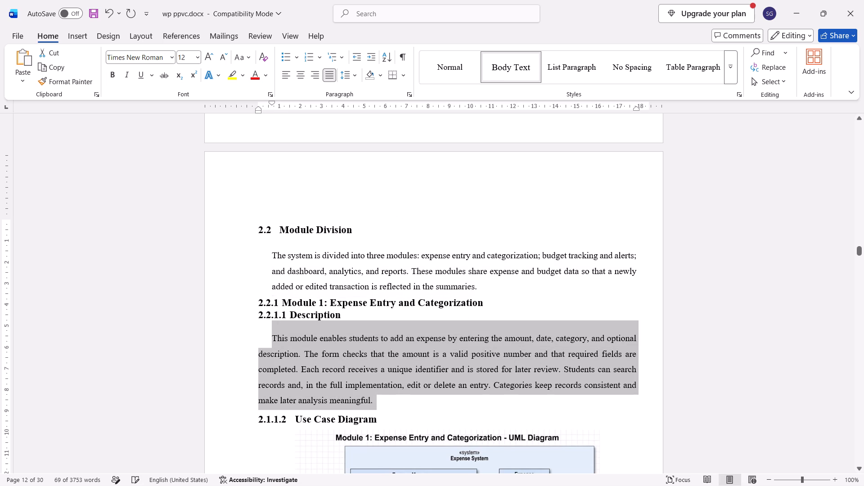
# Insert a blank unnumbered line between the 2.1.1.2 Use Case Diagram heading and the Module 1 UML diagram.
pyautogui.scroll(-2, 337, 328)
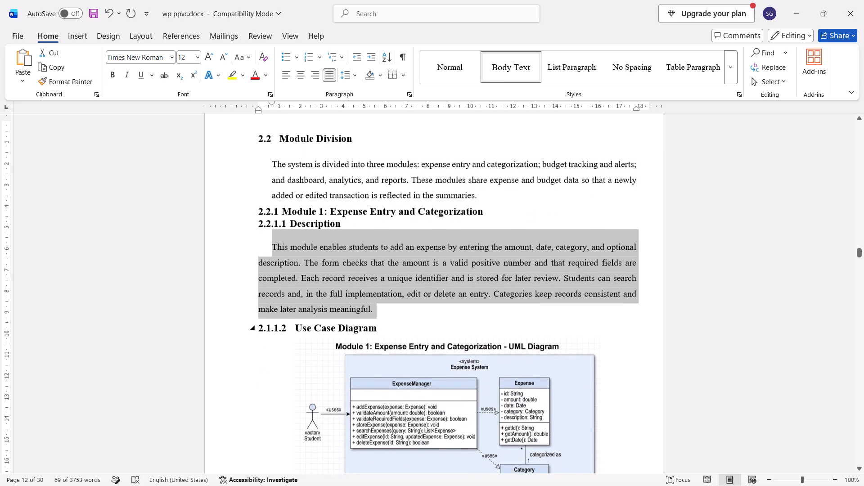
pyautogui.scroll(-1, 338, 320)
pyautogui.scroll(1, 338, 320)
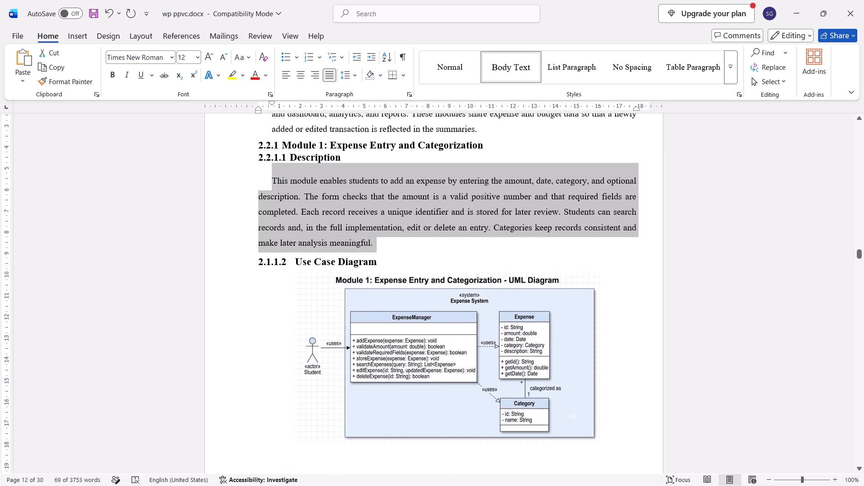
pyautogui.click(411, 270)
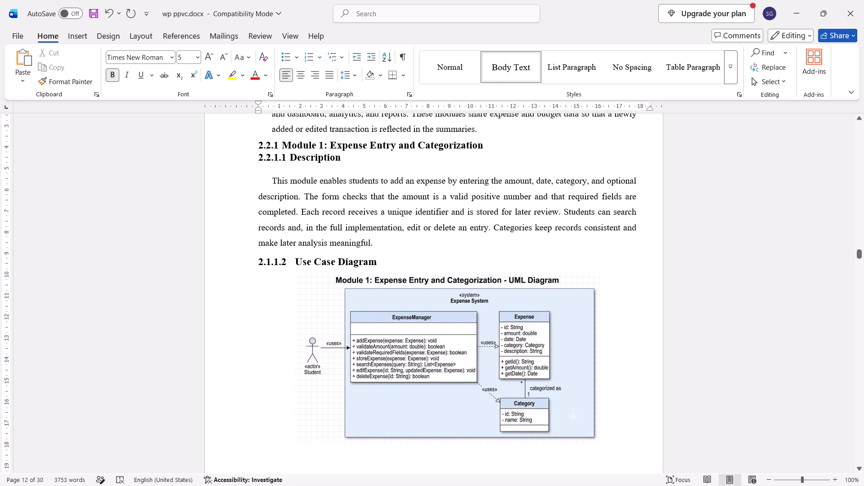
pyautogui.click(411, 270)
pyautogui.click(396, 252)
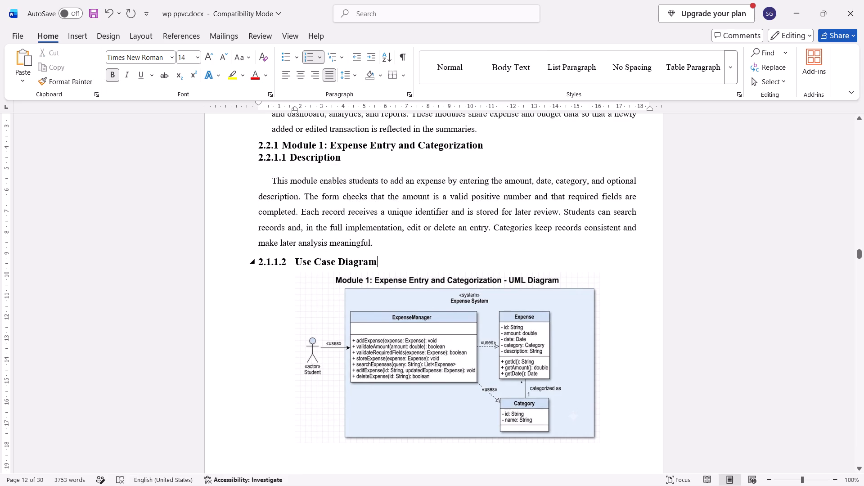
pyautogui.press('Return')
pyautogui.press('BackSpace')
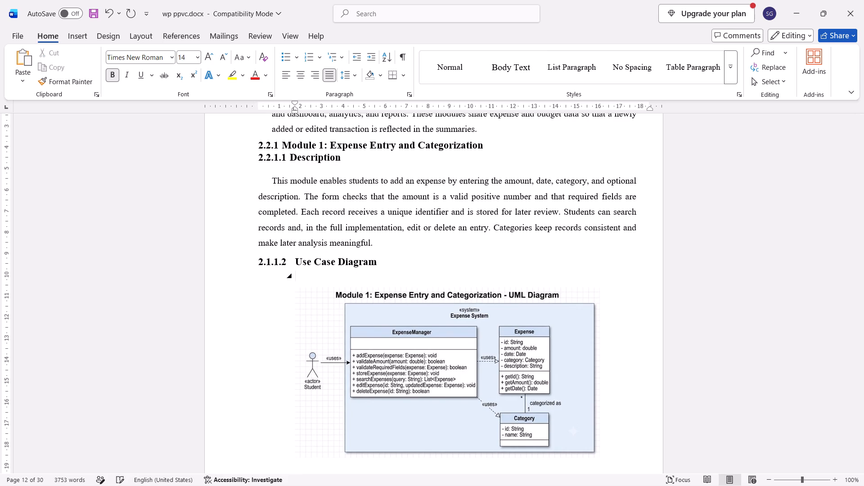
pyautogui.moveTo(404, 271); pyautogui.dragTo(414, 251)
pyautogui.click(414, 268)
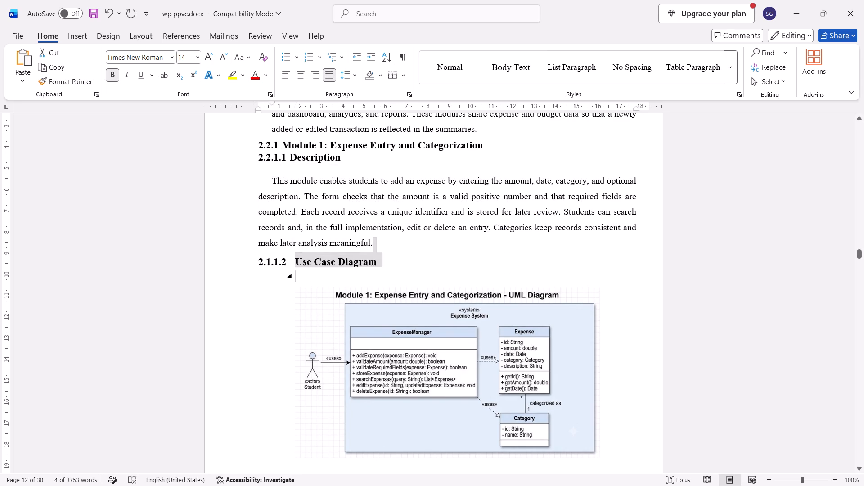
# Look back through Chapter 2, the SDG section, abstract, lists and front pages to check their layout and text.
pyautogui.scroll(5, 414, 268)
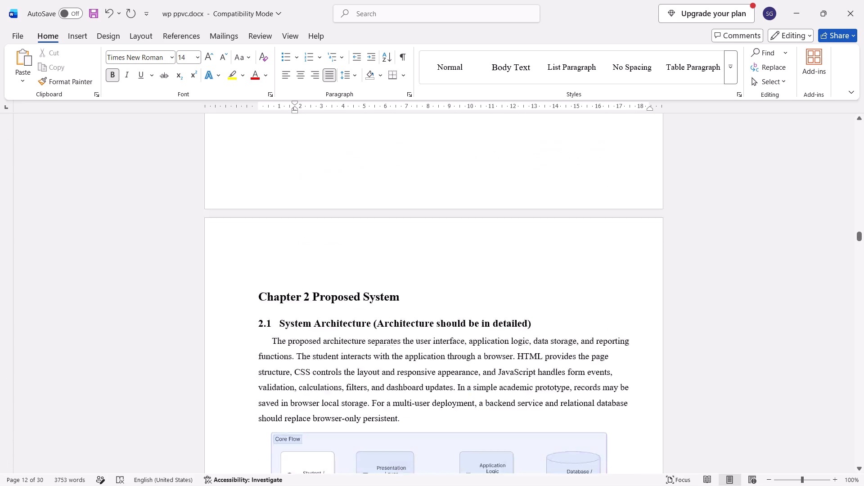
pyautogui.scroll(5, 414, 268)
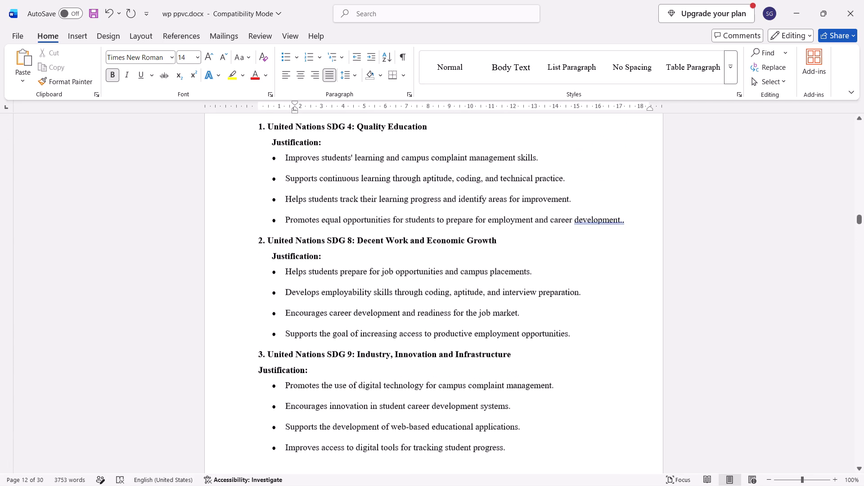
pyautogui.scroll(5, 414, 268)
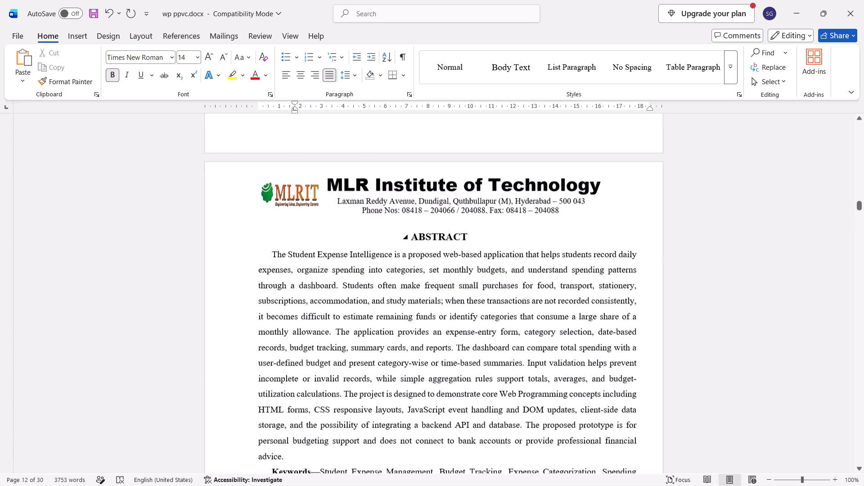
pyautogui.scroll(3, 414, 268)
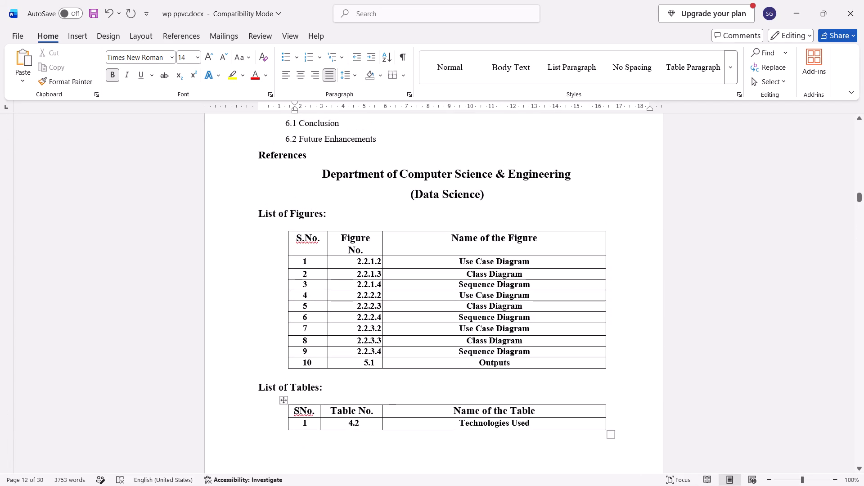
pyautogui.scroll(3, 414, 268)
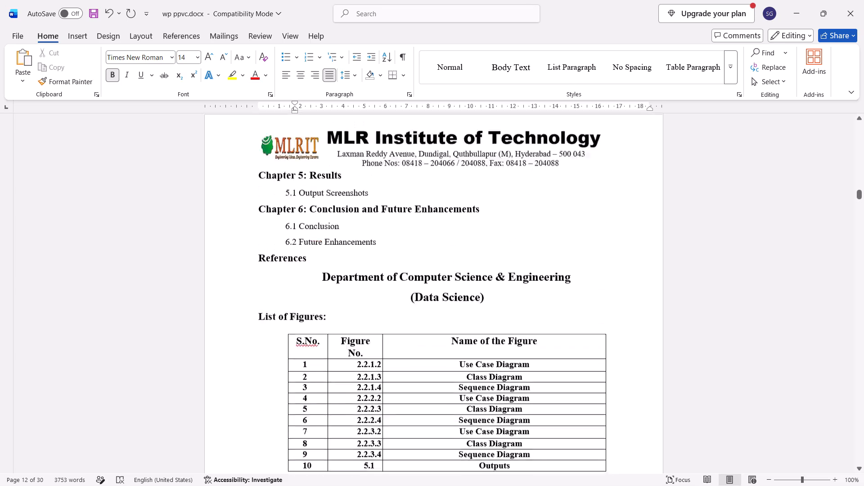
pyautogui.scroll(4, 414, 268)
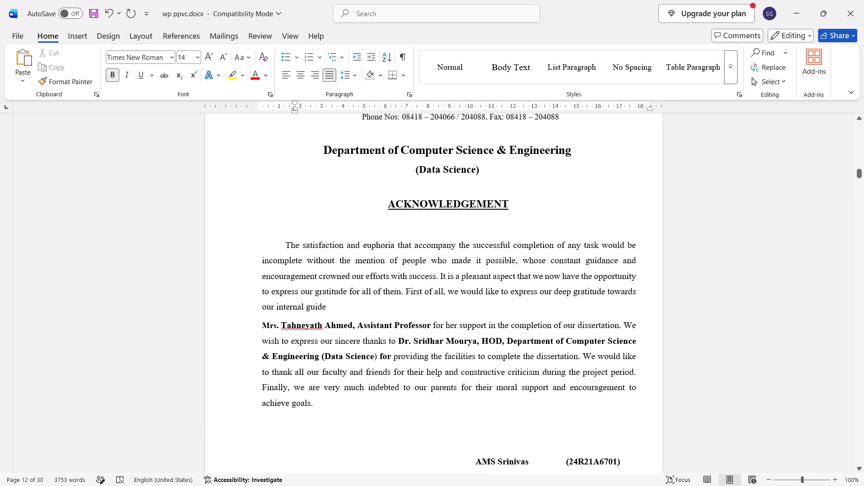
pyautogui.scroll(-1, 414, 268)
pyautogui.scroll(3, 414, 268)
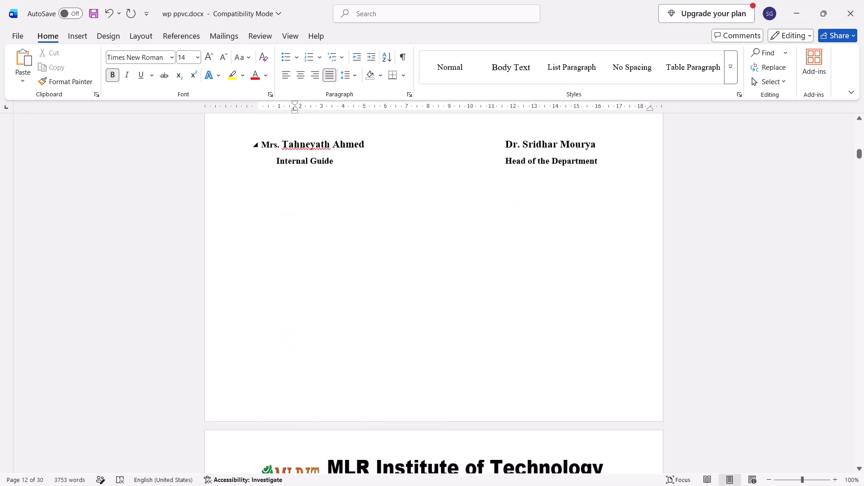
pyautogui.scroll(3, 414, 268)
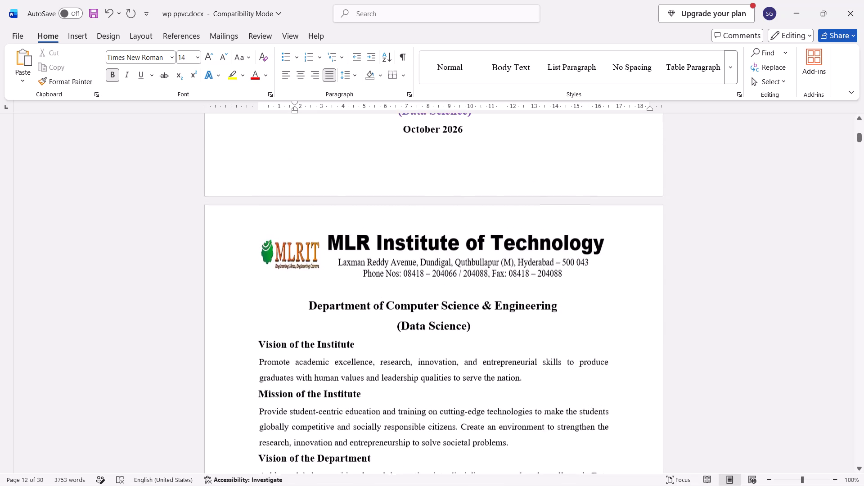
pyautogui.scroll(1, 414, 268)
pyautogui.scroll(-2, 414, 268)
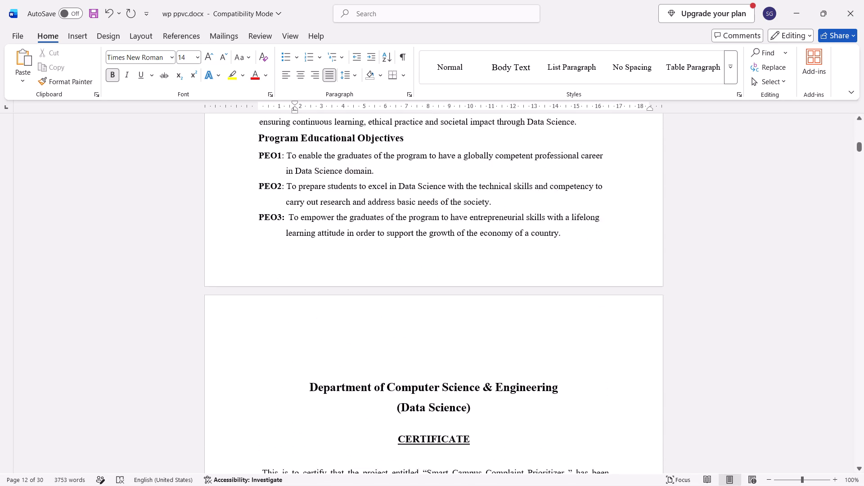
pyautogui.scroll(-1, 414, 268)
pyautogui.scroll(2, 414, 268)
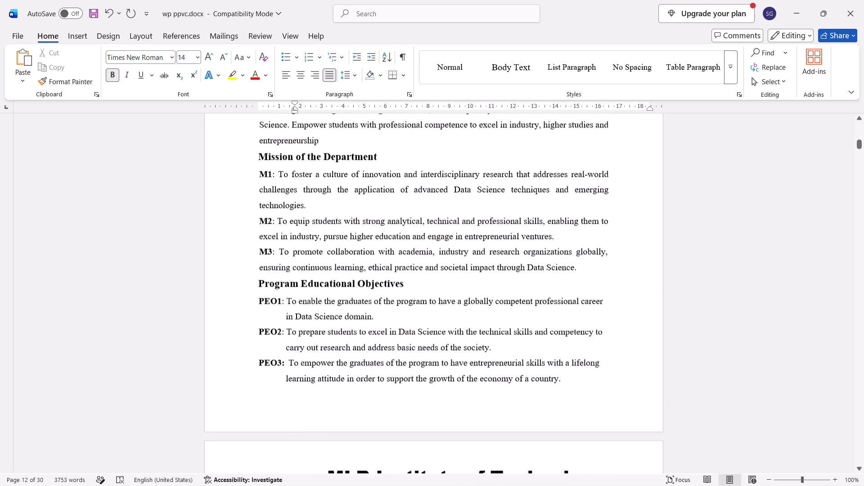
# Remove the stray space before the closing quotation mark of the project title in the Certificate paragraph.
pyautogui.scroll(-2, 414, 268)
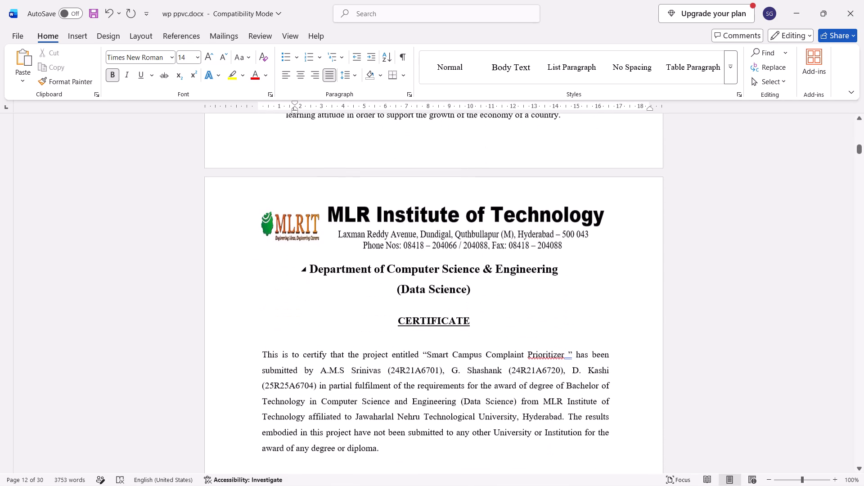
pyautogui.scroll(-1, 482, 316)
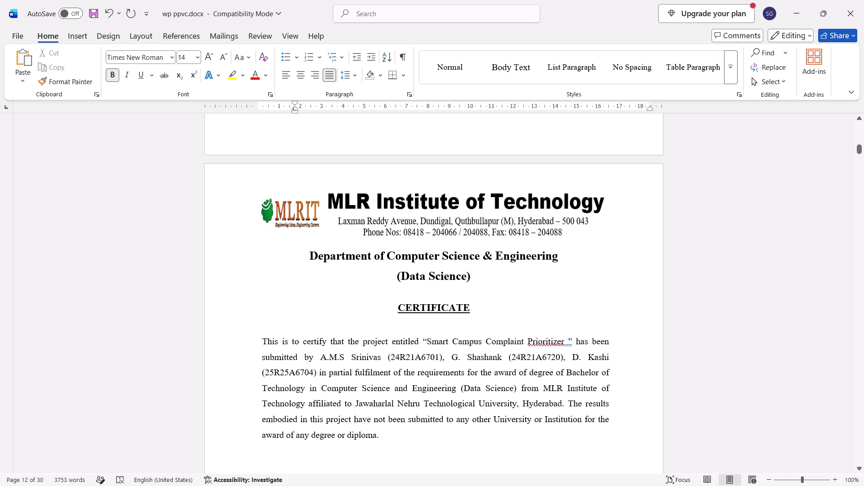
pyautogui.click(568, 340)
pyautogui.press('BackSpace')
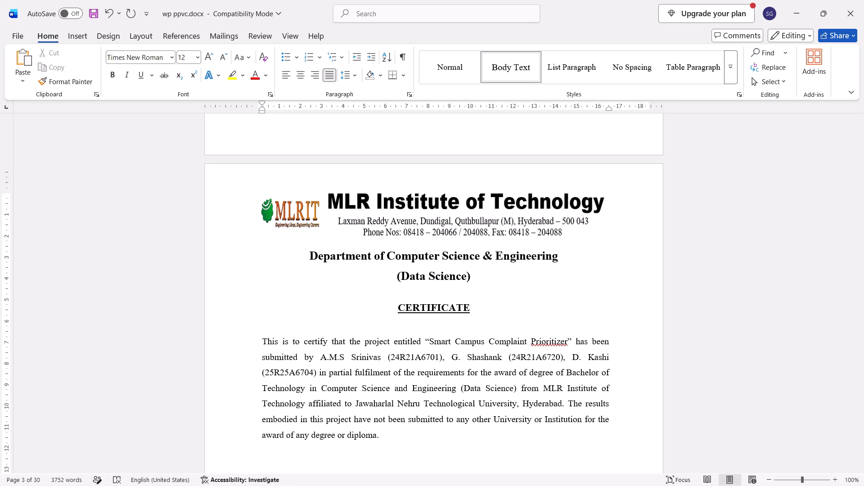
# Copy “Smart Campus Complaint Prioritizer” from the Certificate paragraph and paste it over “Campus Complaint Prioritizer” and its trailing space in the cover page title.
pyautogui.hotkey('ctrl', 'shift', 'Left')
pyautogui.hotkey('ctrl', 'shift', 'Left')
pyautogui.hotkey('ctrl', 'shift', 'Left')
pyautogui.hotkey('ctrl', 'shift', 'Left')
pyautogui.hotkey('ctrl', 'shift', 'Left')
pyautogui.hotkey('ctrl', 'shift', 'Right')
pyautogui.hotkey('ctrl', 'c')
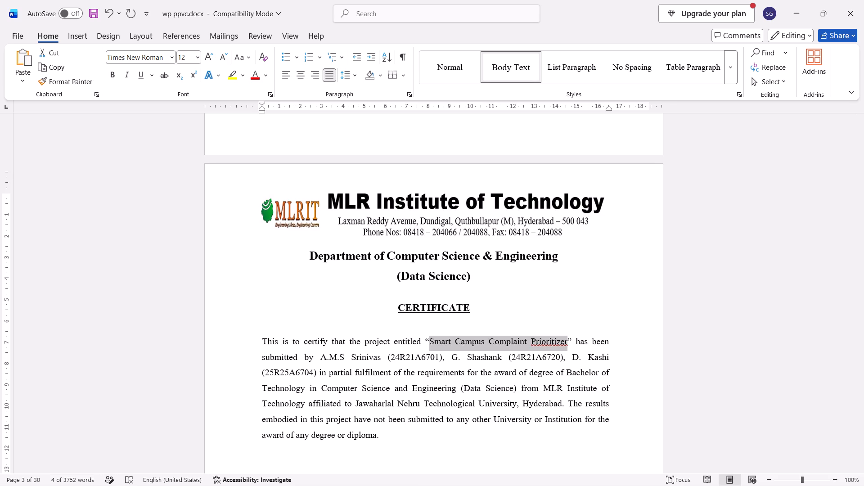
pyautogui.scroll(5, 568, 340)
pyautogui.scroll(1, 527, 292)
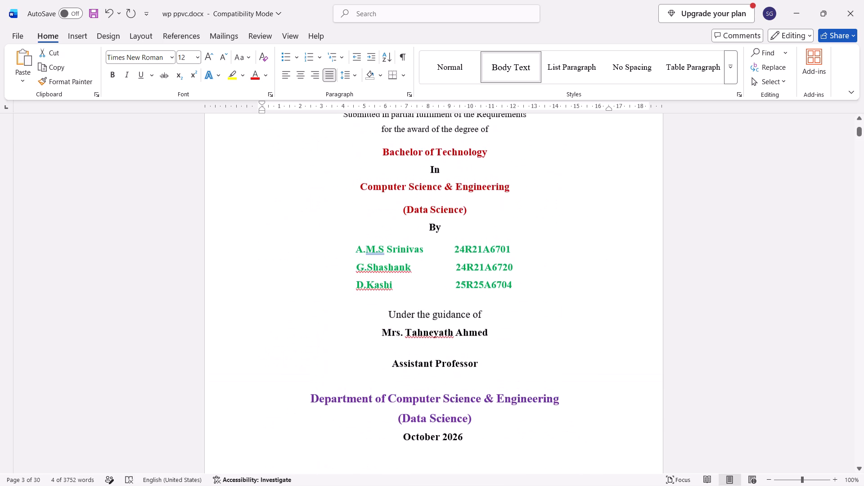
pyautogui.scroll(1, 517, 243)
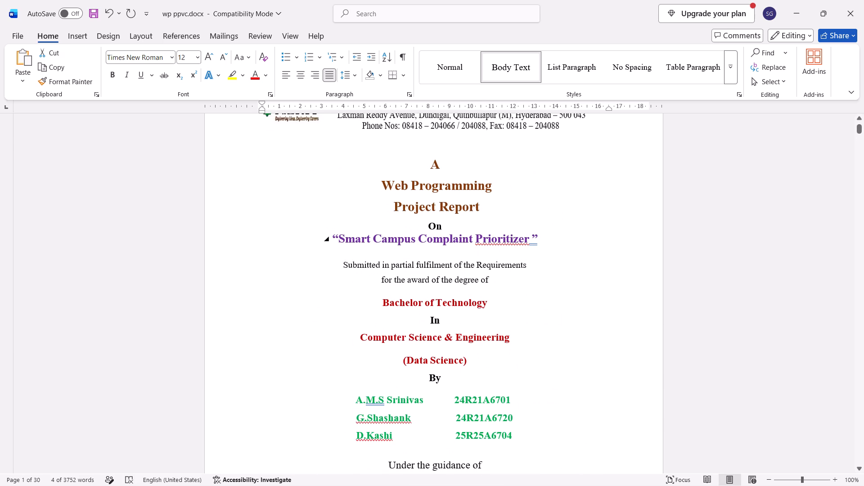
pyautogui.click(530, 240)
pyautogui.press('Right')
pyautogui.hotkey('ctrl', 'BackSpace')
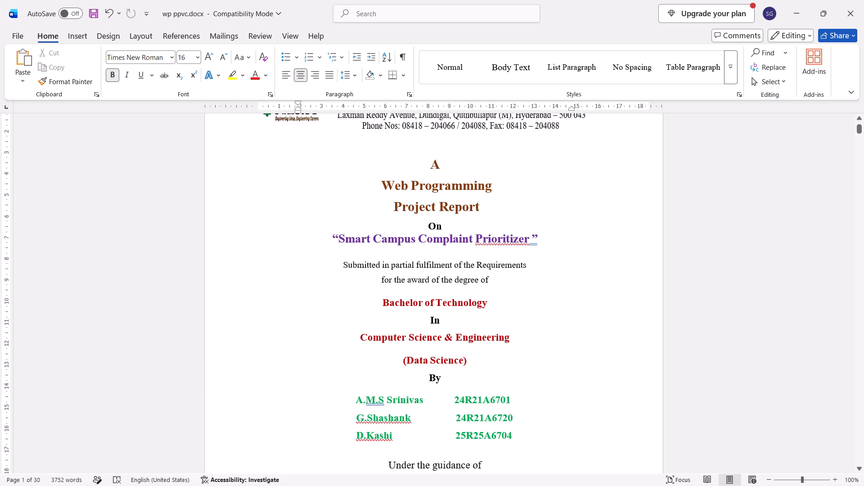
pyautogui.hotkey('ctrl', 'BackSpace')
pyautogui.hotkey('ctrl', 'BackSpace')
pyautogui.hotkey('ctrl', 'v')
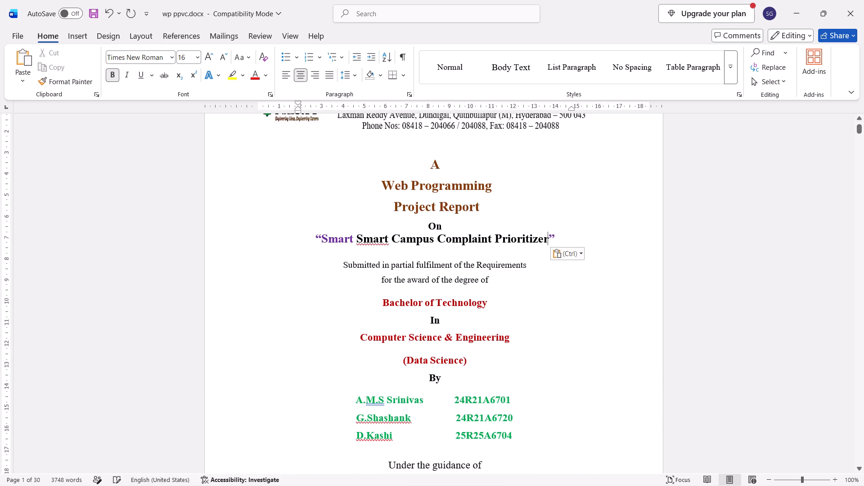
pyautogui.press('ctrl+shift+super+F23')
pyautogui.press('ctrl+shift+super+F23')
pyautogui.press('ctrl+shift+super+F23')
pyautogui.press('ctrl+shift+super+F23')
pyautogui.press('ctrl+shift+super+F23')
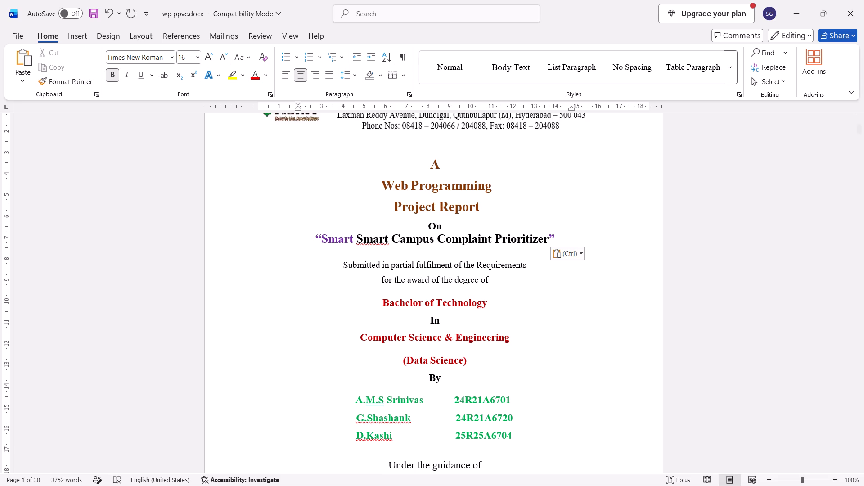
# Copy the purple formatting of the first word “Smart” onto the pasted black title text on the cover page.
pyautogui.doubleClick(332, 244)
pyautogui.click(84, 78)
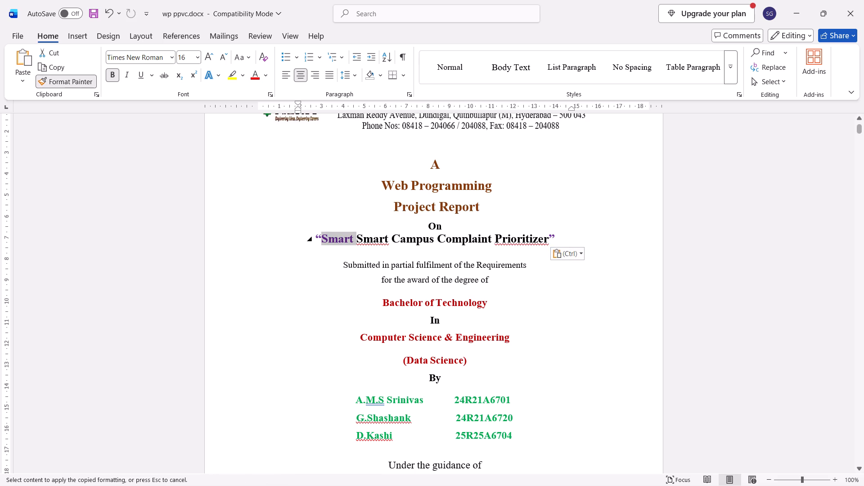
pyautogui.moveTo(548, 235); pyautogui.dragTo(357, 244)
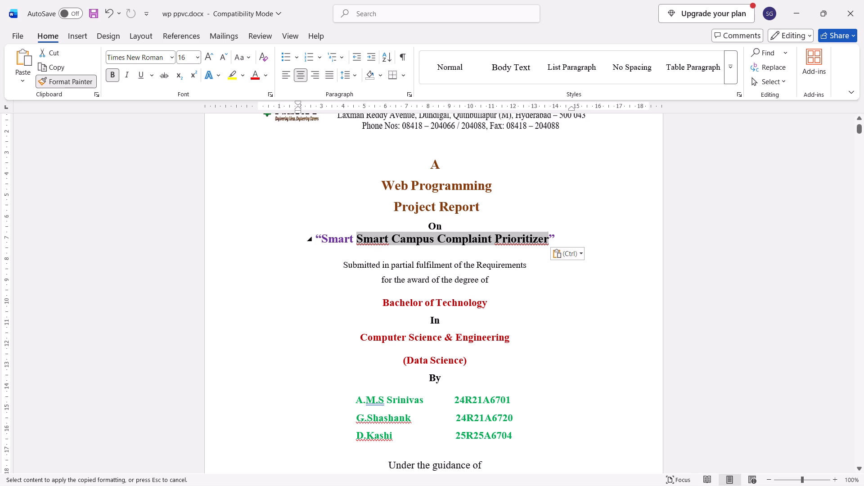
pyautogui.moveTo(357, 244); pyautogui.dragTo(355, 244)
# Delete the duplicate word “Smart” from the cover page title.
pyautogui.press('Left')
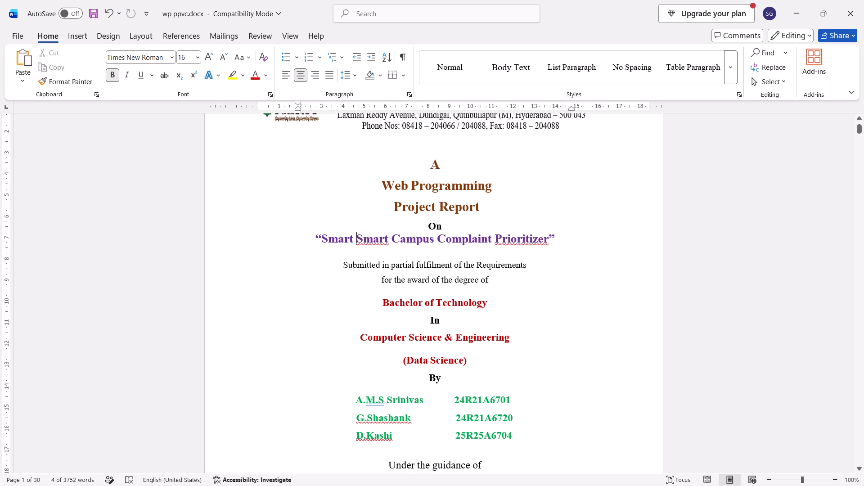
pyautogui.hotkey('ctrl', 'BackSpace')
# Copy the project title “Student Expense Intelligence”, without its quotation marks, from the Declaration paragraph.
pyautogui.scroll(-1, 660, 273)
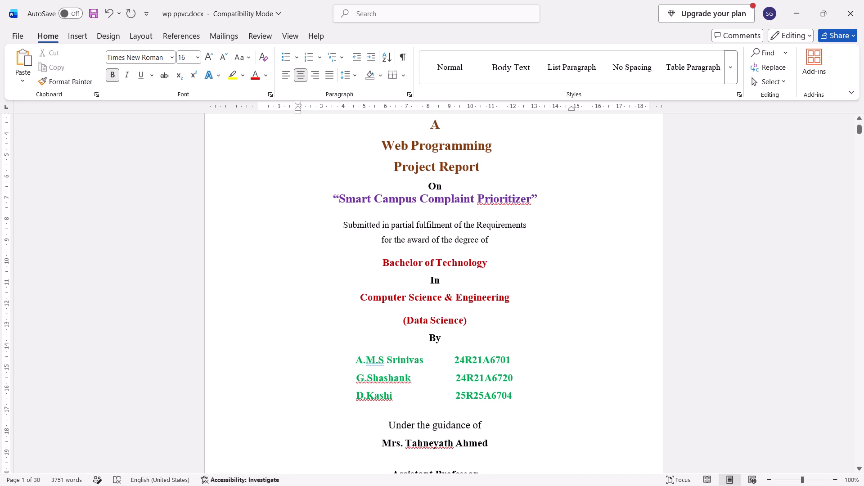
pyautogui.scroll(-3, 660, 273)
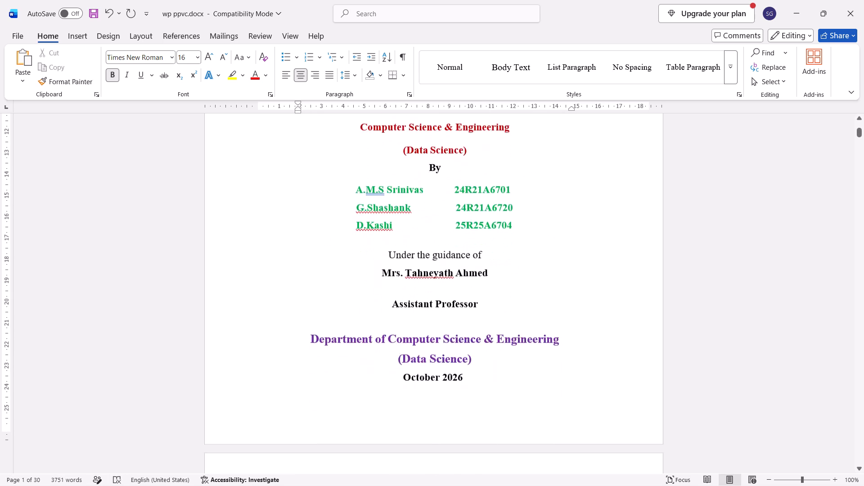
pyautogui.scroll(-5, 660, 273)
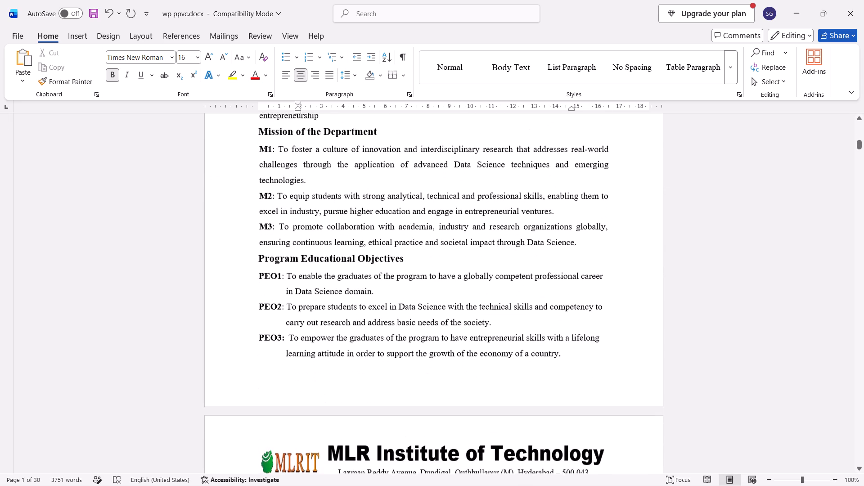
pyautogui.scroll(-3, 660, 273)
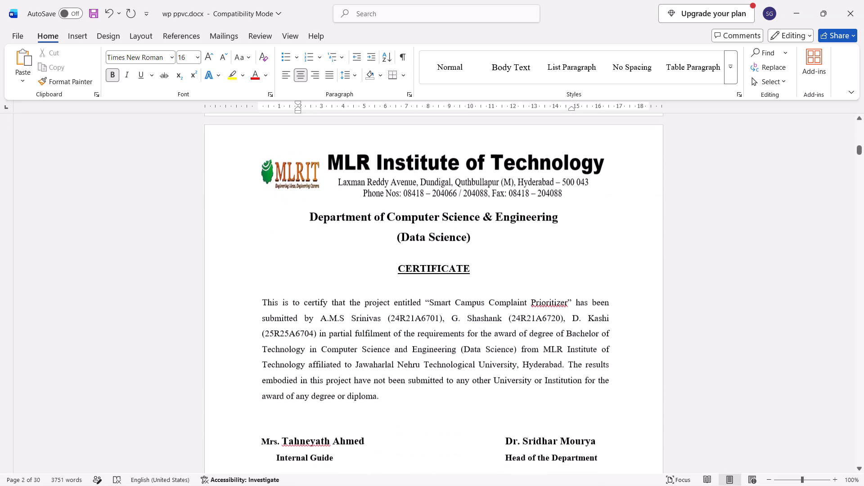
pyautogui.scroll(-5, 660, 273)
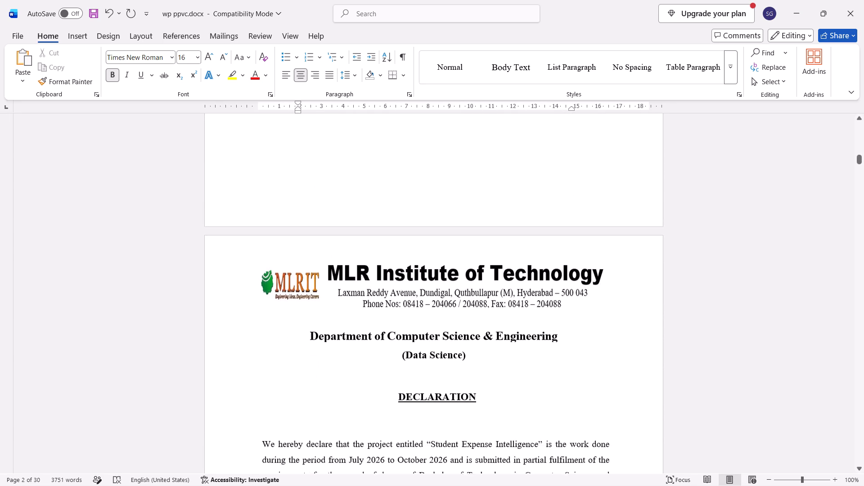
pyautogui.scroll(-2, 660, 273)
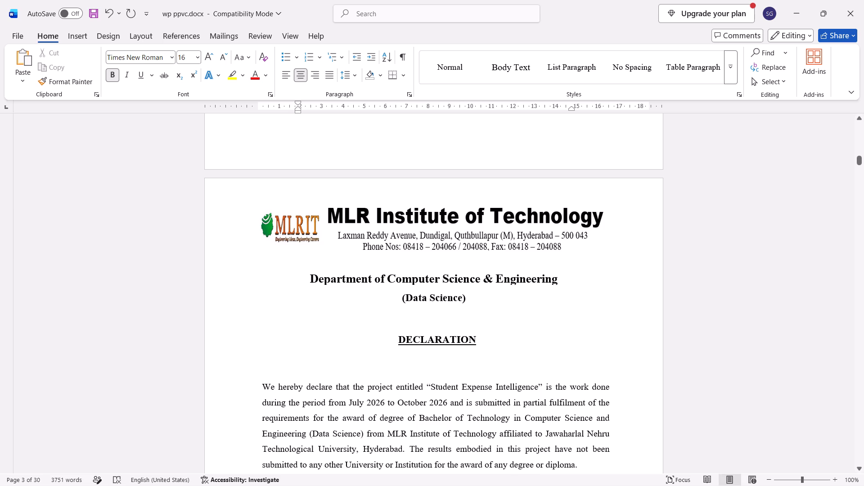
pyautogui.click(536, 396)
pyautogui.press('Left')
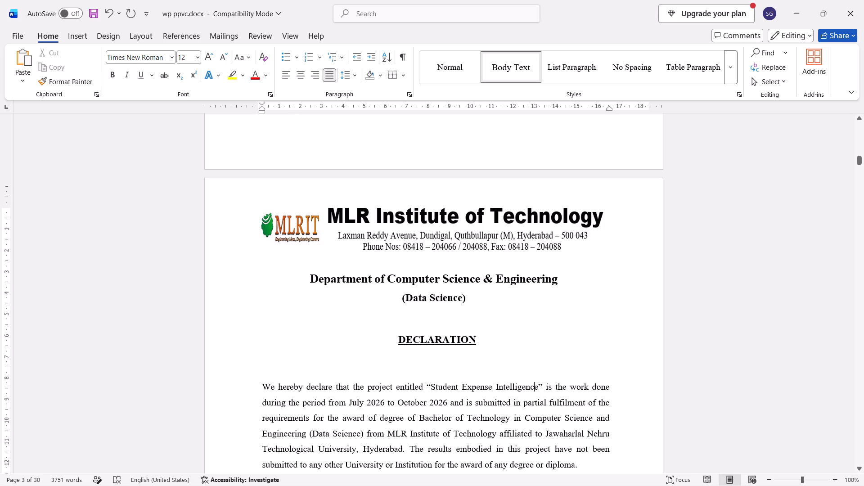
pyautogui.press('Right')
pyautogui.hotkey('ctrl', 'shift', 'Left')
pyautogui.hotkey('ctrl', 'shift', 'Left')
pyautogui.hotkey('ctrl', 'shift', 'Left')
pyautogui.hotkey('ctrl', 'c')
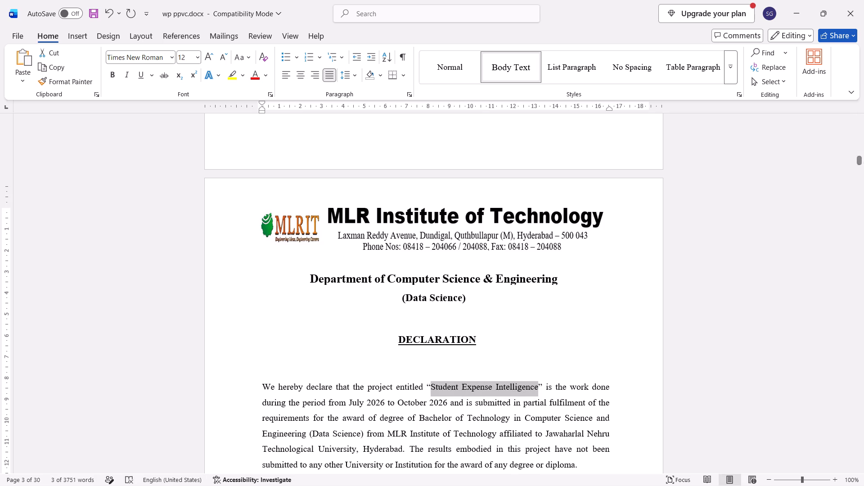
# Replace “Smart Campus Complaint Prioritizer” in the Certificate paragraph with the copied title “Student Expense Intelligence”, keeping the quotation marks.
pyautogui.scroll(8, 536, 396)
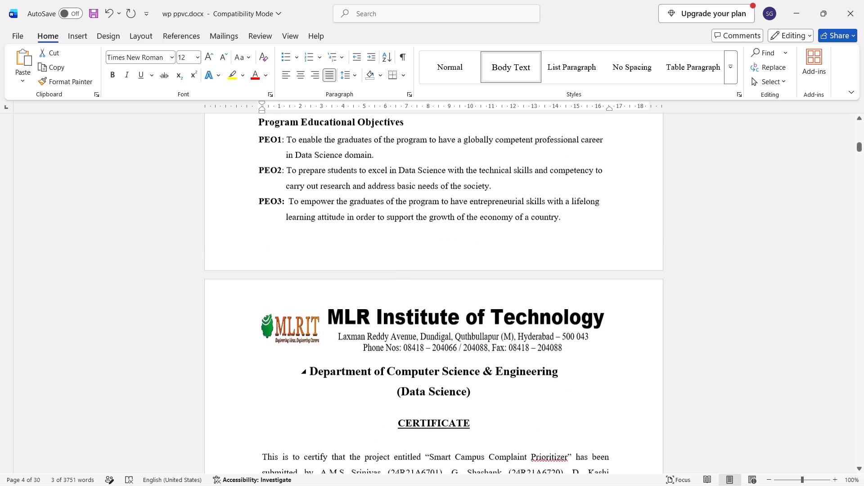
pyautogui.click(536, 396)
pyautogui.scroll(-1, 536, 396)
pyautogui.click(567, 408)
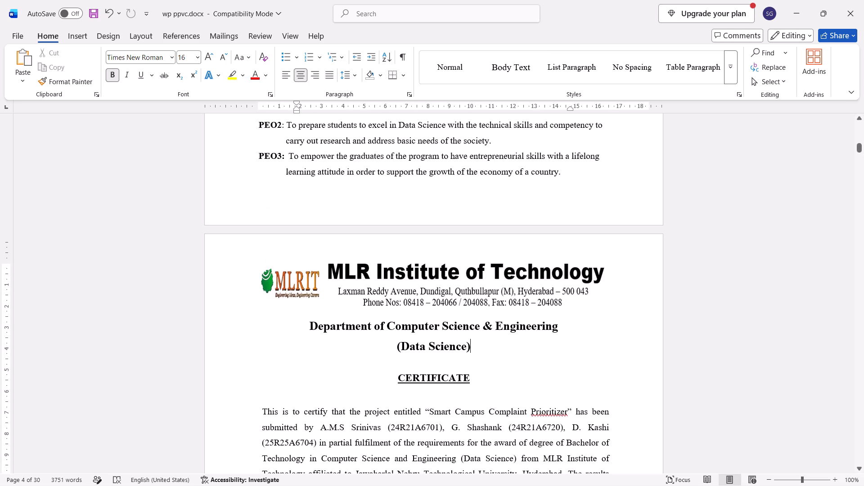
pyautogui.hotkey('ctrl', 'BackSpace')
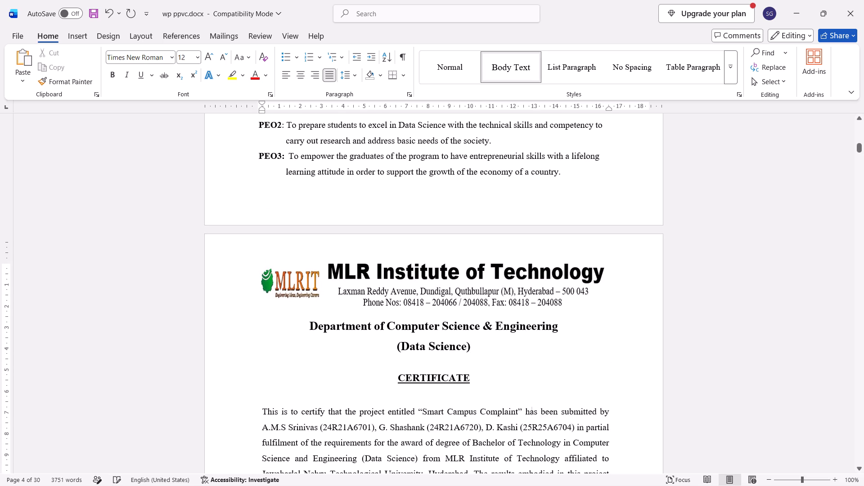
pyautogui.hotkey('ctrl', 'BackSpace')
pyautogui.hotkey('ctrl', 'BackSpace')
pyautogui.hotkey('ctrl', 'BackSpace')
pyautogui.hotkey('ctrl', 'v')
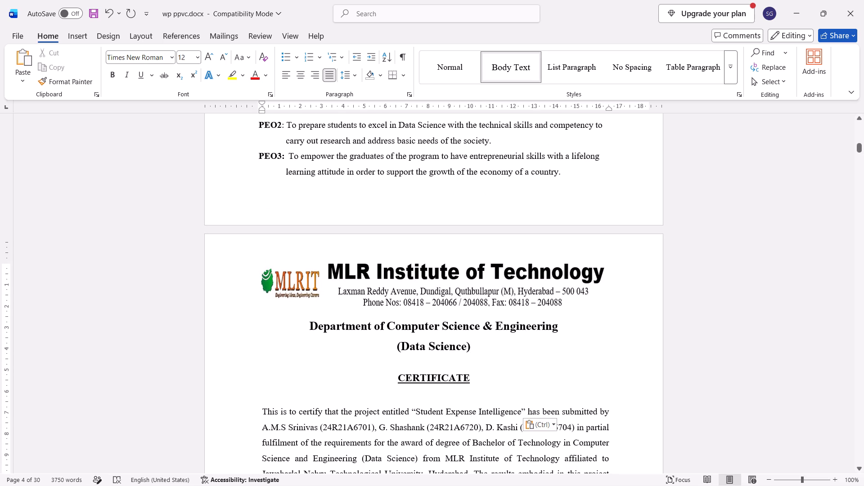
# Delete “Campus Complaint Prioritizer” from the purple cover page title, leaving “Smart” and the quotation marks.
pyautogui.scroll(5, 636, 423)
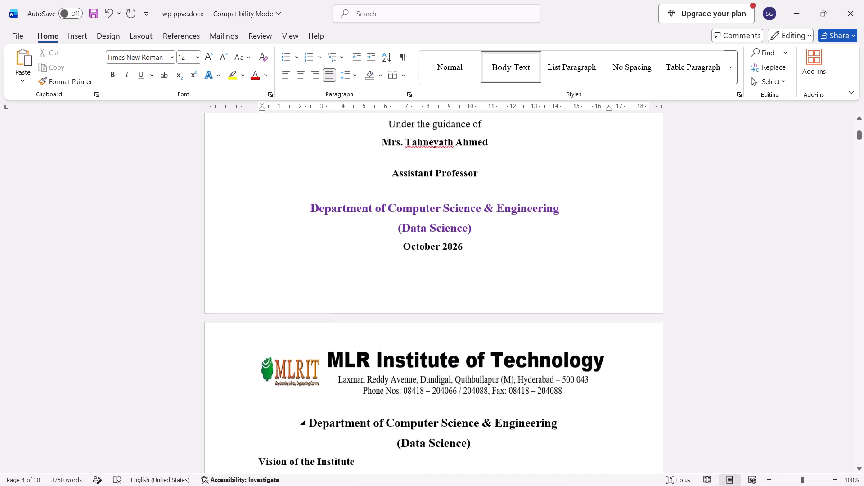
pyautogui.scroll(2, 636, 423)
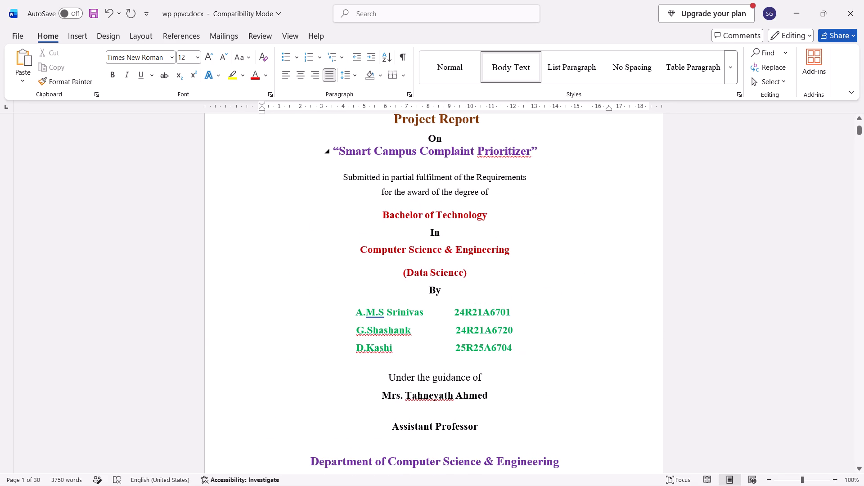
pyautogui.click(532, 156)
pyautogui.hotkey('ctrl', 'BackSpace')
pyautogui.hotkey('ctrl', 'BackSpace')
pyautogui.hotkey('ctrl', 'BackSpace')
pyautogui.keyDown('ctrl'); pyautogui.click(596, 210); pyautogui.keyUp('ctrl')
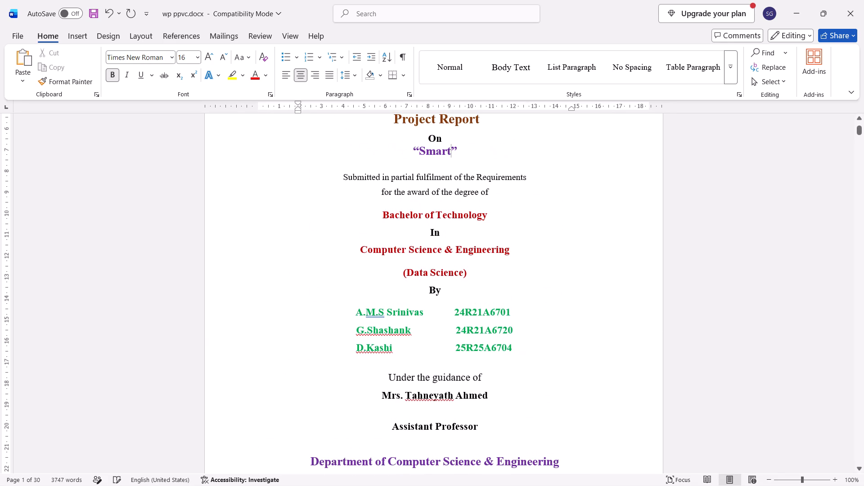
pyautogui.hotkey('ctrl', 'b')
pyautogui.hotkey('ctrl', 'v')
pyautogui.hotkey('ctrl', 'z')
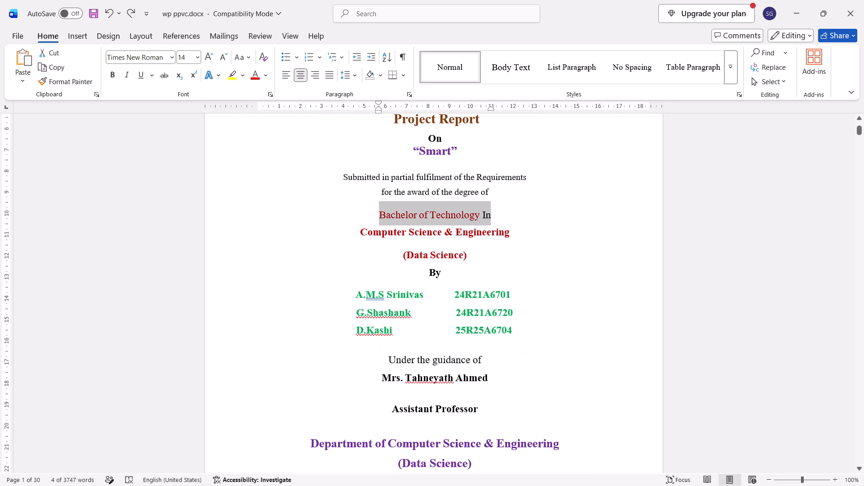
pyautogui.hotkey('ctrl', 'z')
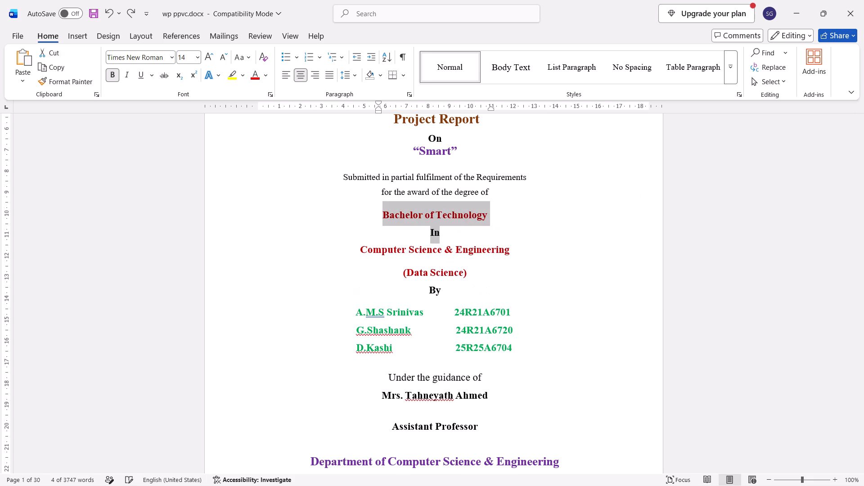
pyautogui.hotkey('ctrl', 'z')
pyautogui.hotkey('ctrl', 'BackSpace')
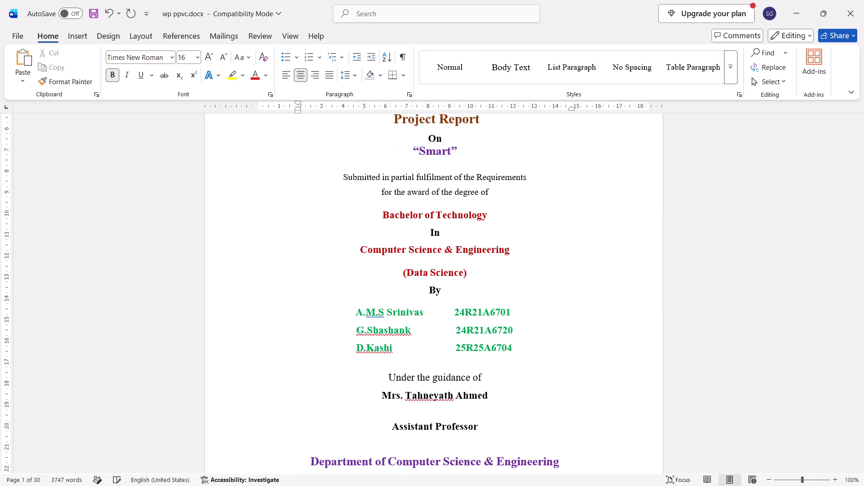
# Paste “Student Expense Intelligence” after “Smart” in the cover page title and copy the purple formatting of “Smart” onto it.
pyautogui.hotkey('ctrl', 'v')
pyautogui.hotkey('ctrl', 'Left')
pyautogui.hotkey('ctrl', 'Left')
pyautogui.hotkey('ctrl', 'Left')
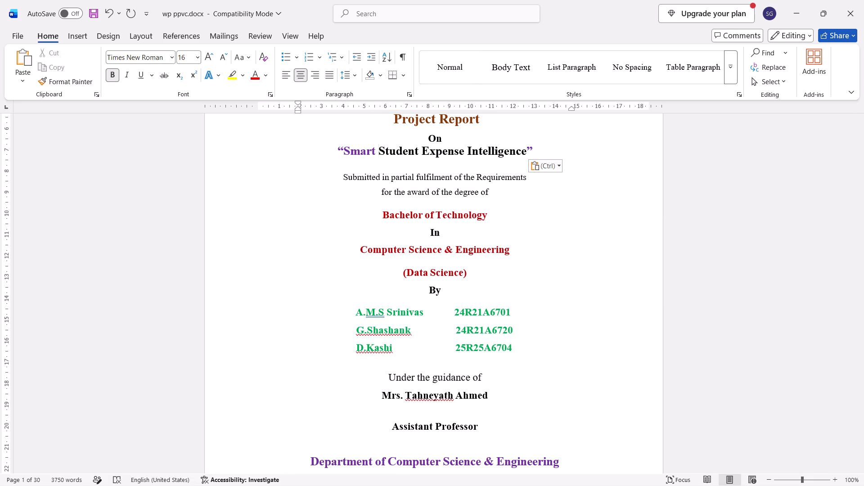
pyautogui.hotkey('ctrl', 'shift', 'Left')
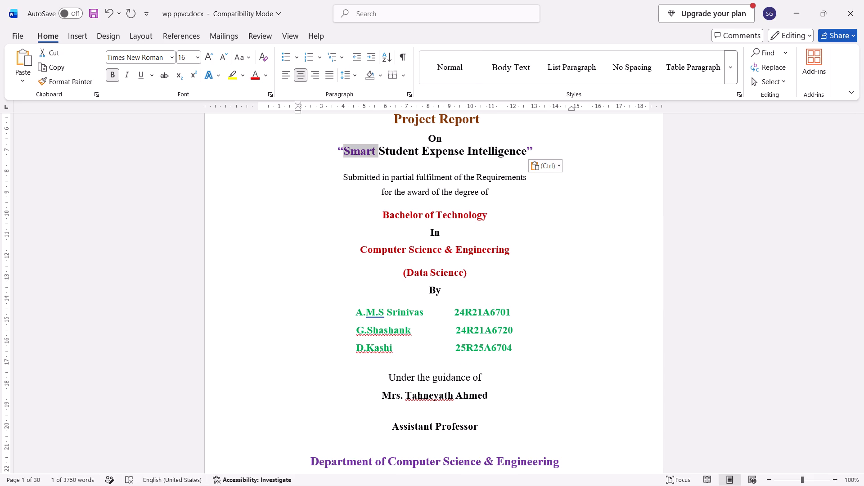
pyautogui.hotkey('ctrl', 'alt', 'c')
pyautogui.hotkey('ctrl', 'Right')
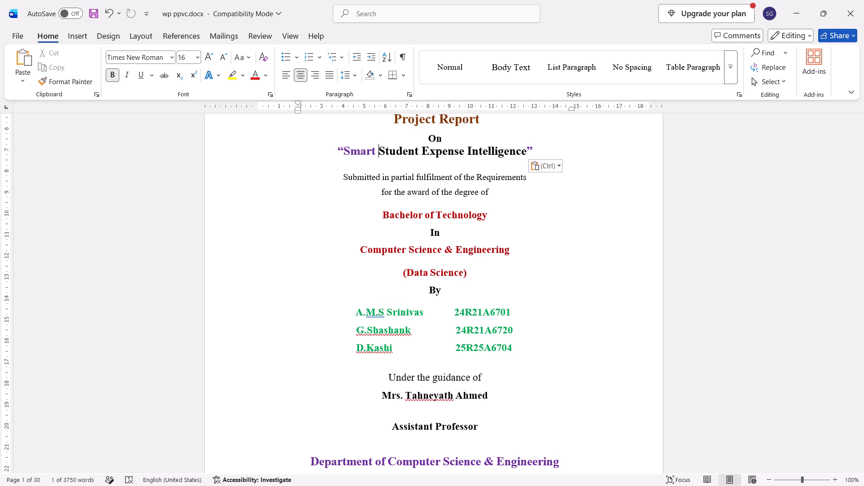
pyautogui.hotkey('ctrl', 'shift', 'Right')
pyautogui.hotkey('ctrl', 'shift', 'Right')
pyautogui.hotkey('ctrl', 'shift', 'Right')
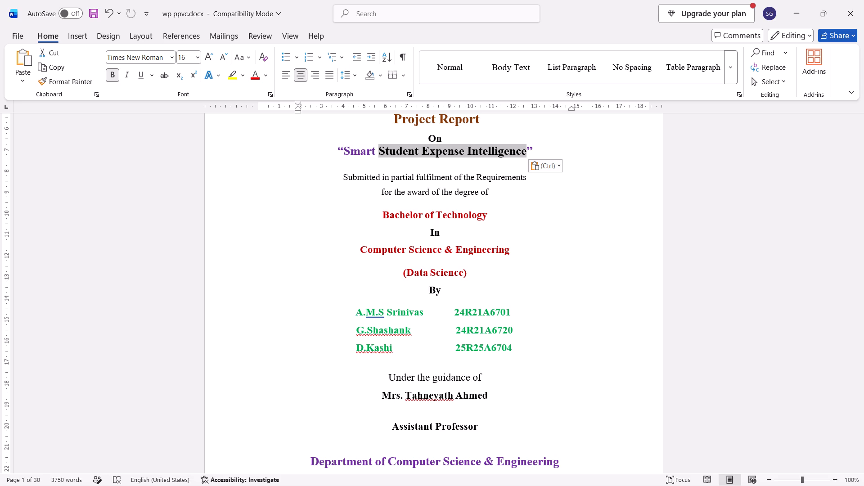
pyautogui.hotkey('ctrl', 'alt', 'v')
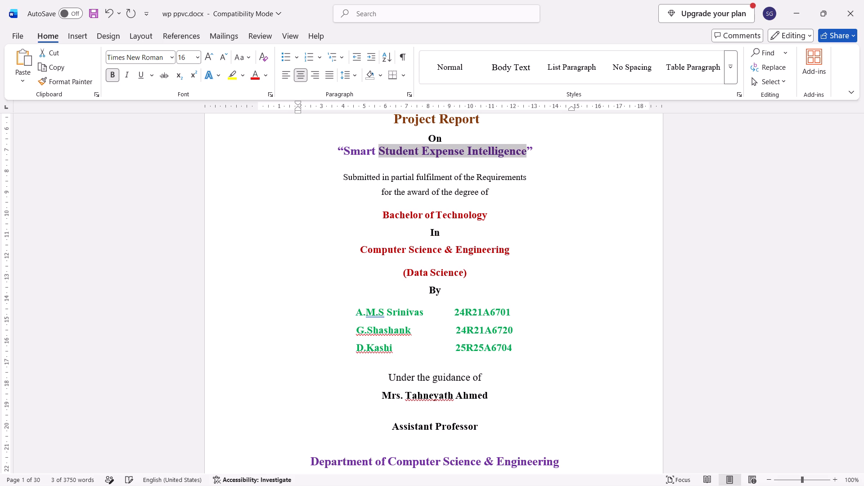
# Delete the word “Smart” from the start of the cover page title.
pyautogui.hotkey('ctrl', 'Left')
pyautogui.hotkey('ctrl', 'BackSpace')
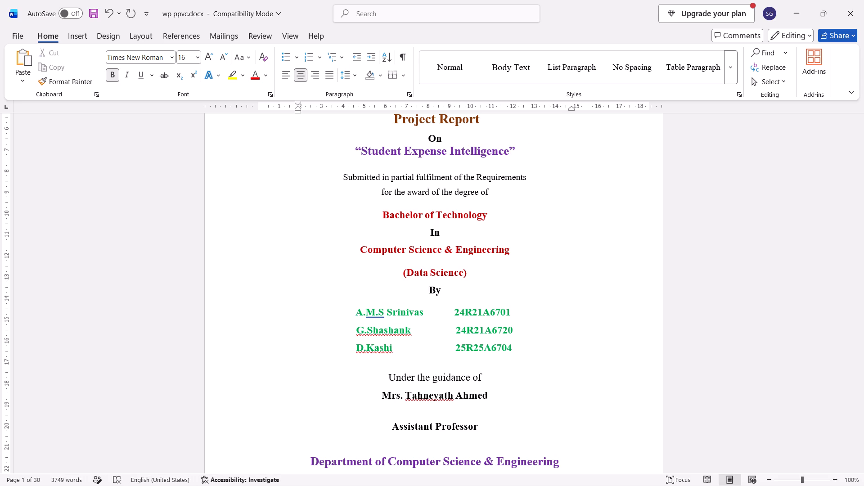
# Review the report from the cover page through Module 2, examining the project title, headings and diagram layout.
pyautogui.scroll(-3, 579, 255)
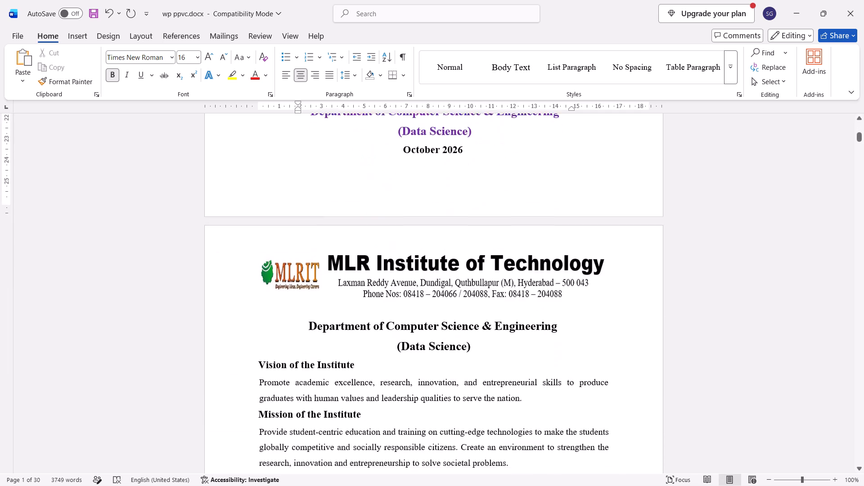
pyautogui.scroll(-4, 579, 255)
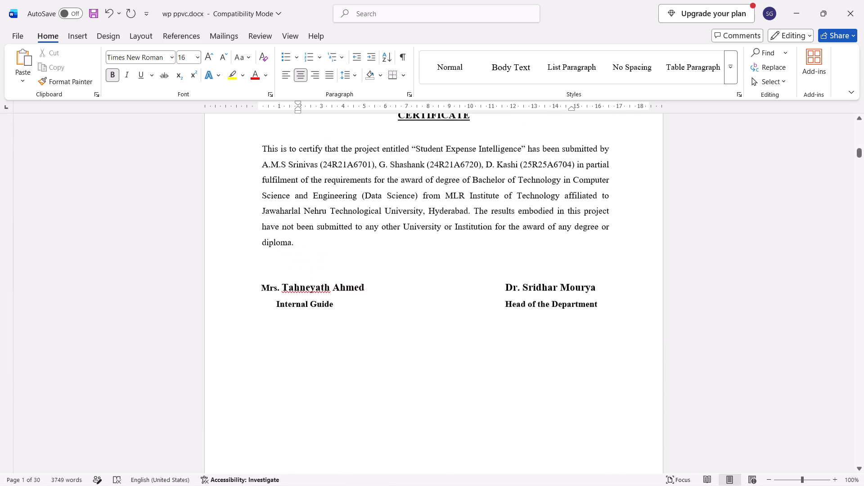
pyautogui.scroll(-2, 579, 255)
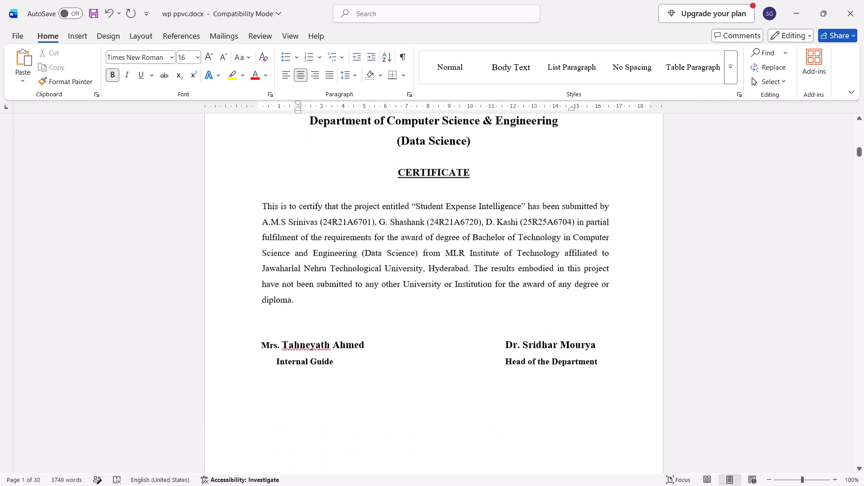
pyautogui.scroll(-6, 579, 255)
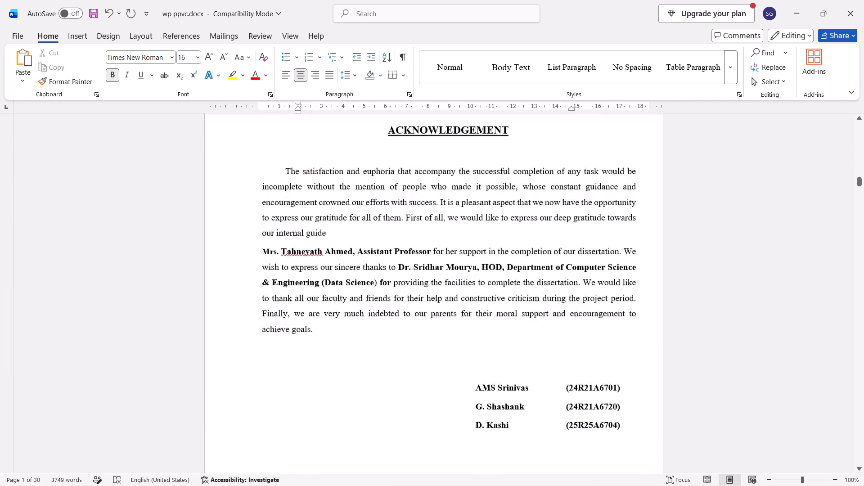
pyautogui.scroll(-5, 579, 255)
pyautogui.scroll(1, 579, 255)
pyautogui.scroll(-1, 579, 255)
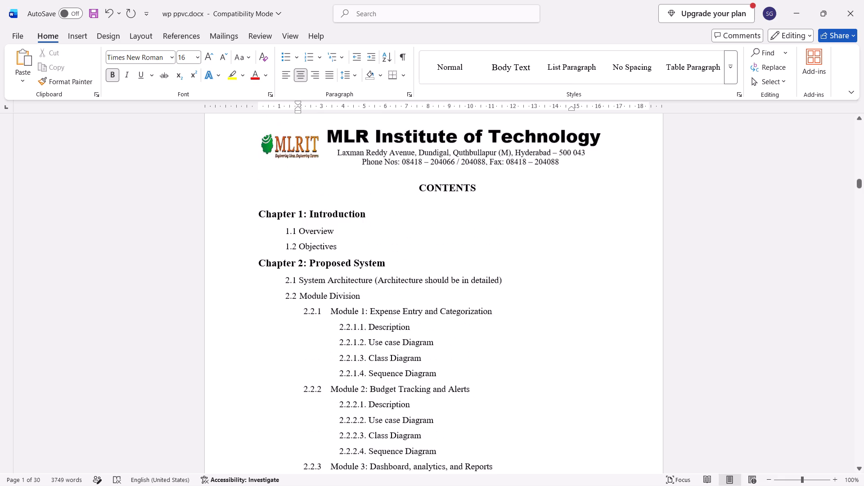
pyautogui.scroll(-4, 579, 255)
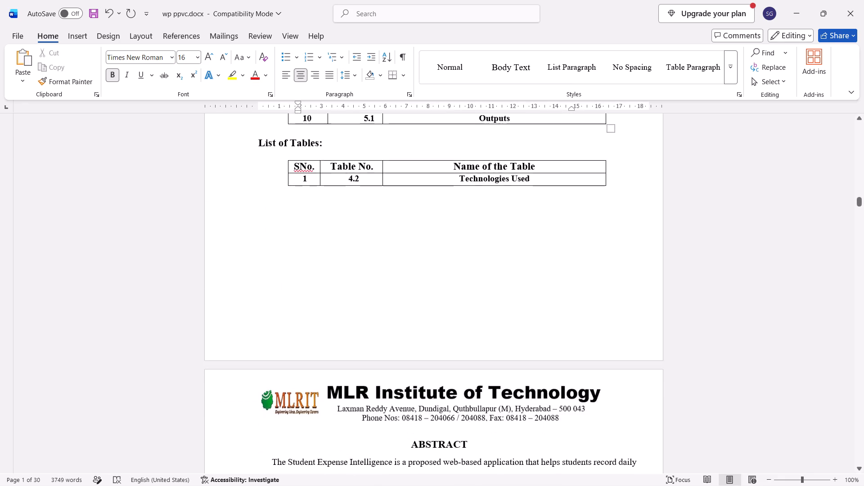
pyautogui.scroll(-5, 579, 255)
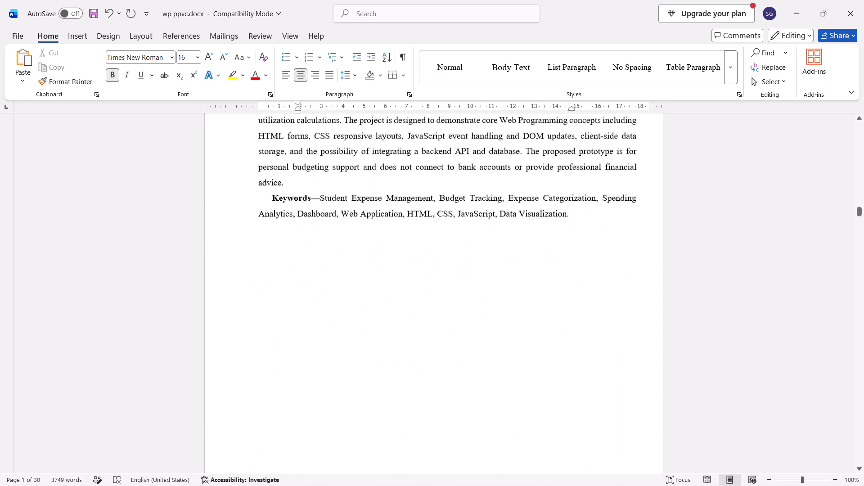
pyautogui.scroll(-4, 579, 255)
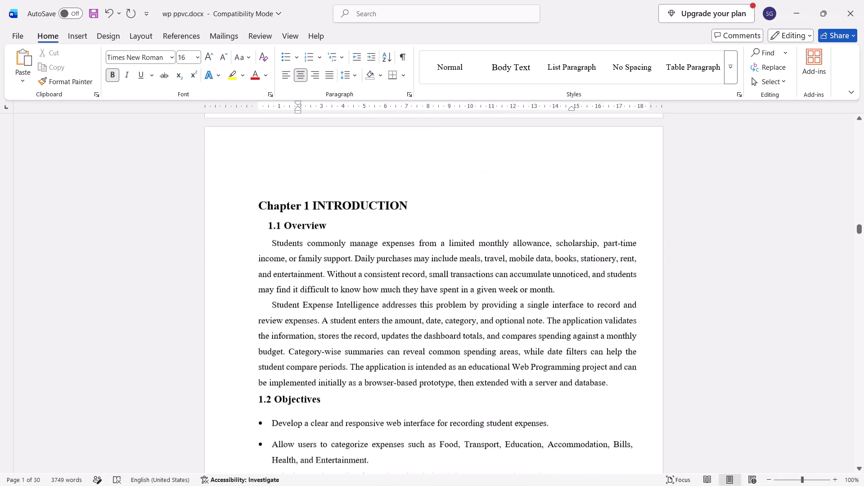
pyautogui.scroll(-2, 579, 255)
pyautogui.scroll(-3, 562, 298)
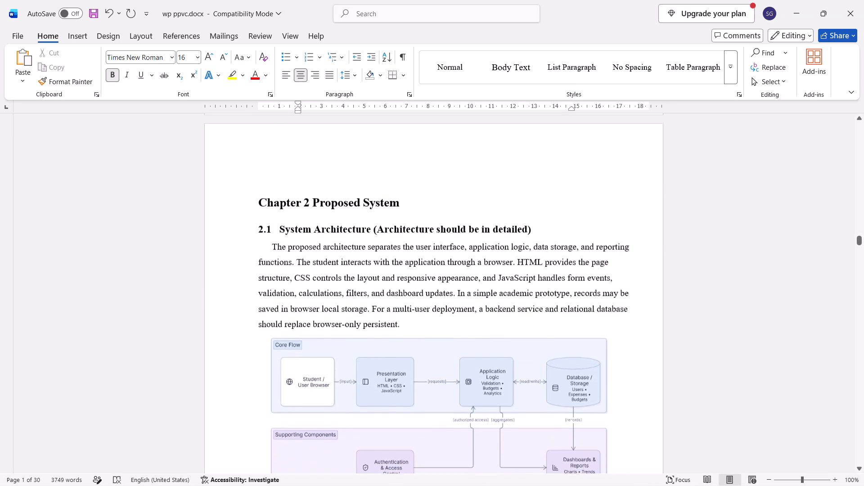
pyautogui.scroll(-1, 562, 298)
pyautogui.scroll(-3, 423, 272)
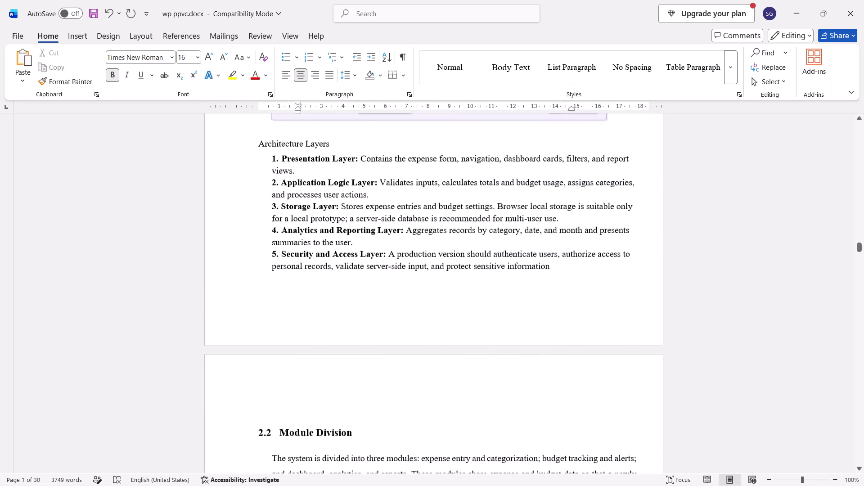
pyautogui.scroll(-4, 423, 272)
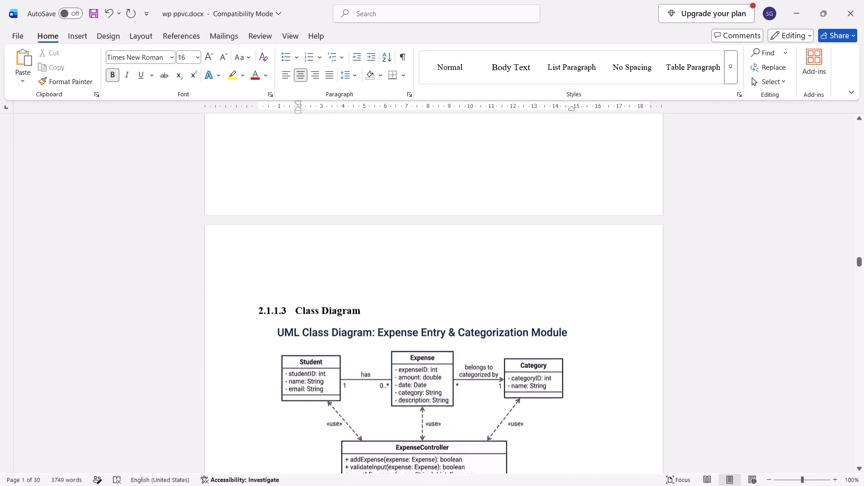
pyautogui.scroll(-3, 423, 272)
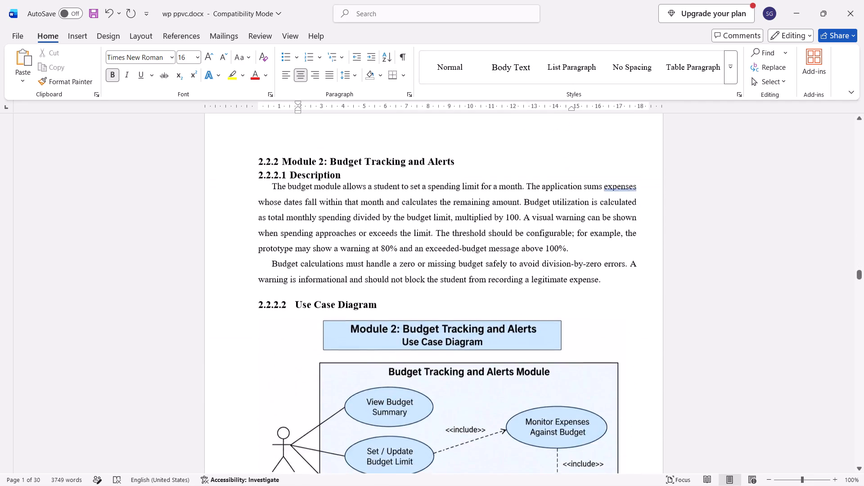
# Insert an unnumbered blank line between the “2.1.1.3 Class Diagram” heading and its diagram.
pyautogui.scroll(2, 423, 272)
pyautogui.click(482, 237)
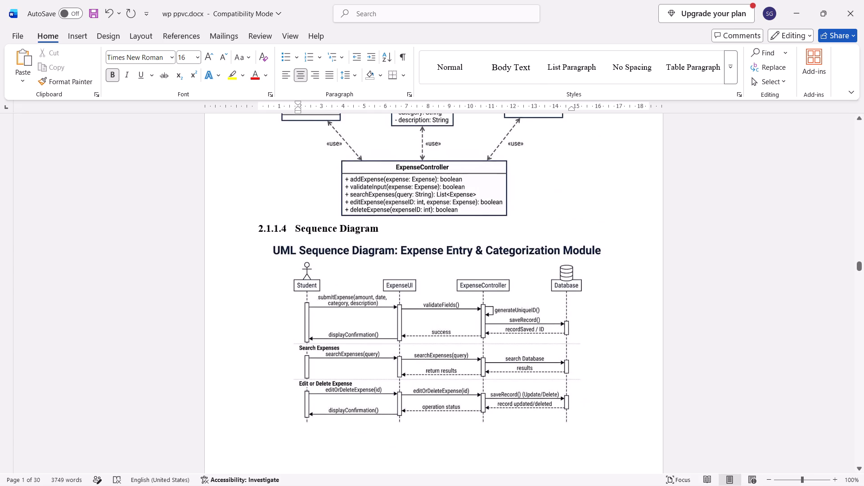
pyautogui.scroll(1, 482, 237)
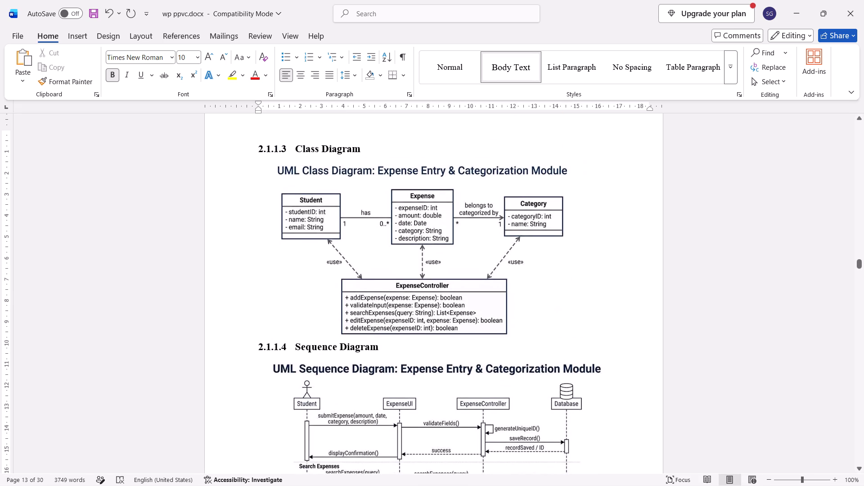
pyautogui.click(528, 152)
pyautogui.press('Return')
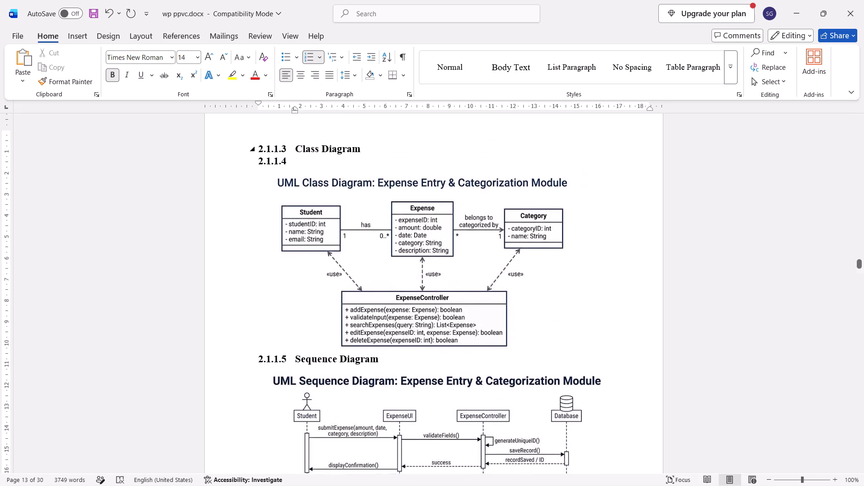
pyautogui.press('BackSpace')
# Add a blank line at the “2.1.1.4 Sequence Diagram” picture, in the body text following that heading.
pyautogui.press('Down')
pyautogui.press('Down')
pyautogui.press('Down')
pyautogui.press('Down')
pyautogui.press('Down')
pyautogui.press('Down')
pyautogui.press('Down')
pyautogui.press('Down')
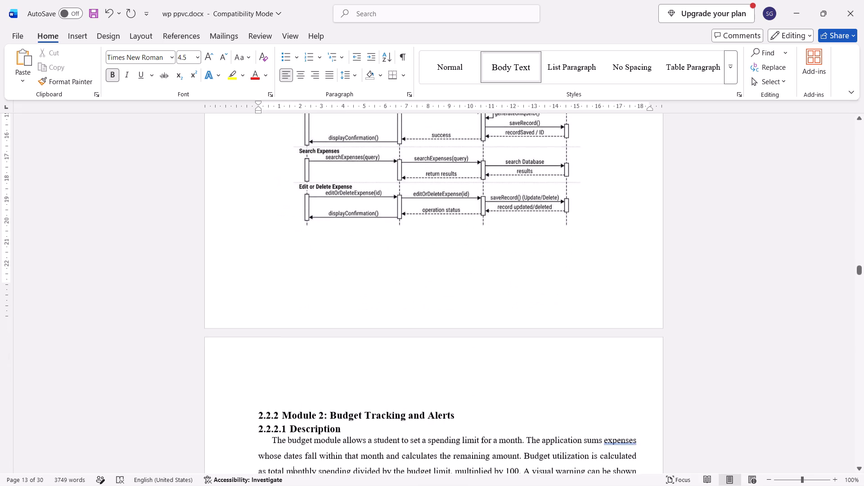
pyautogui.press('Up')
pyautogui.press('Up')
pyautogui.press('Up')
pyautogui.press('Up')
pyautogui.press('Up')
pyautogui.press('Up')
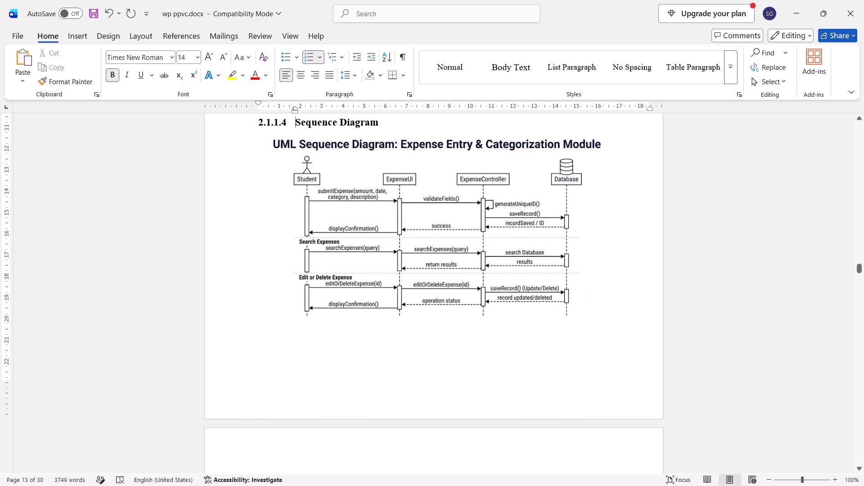
pyautogui.press('Down')
pyautogui.press('Return')
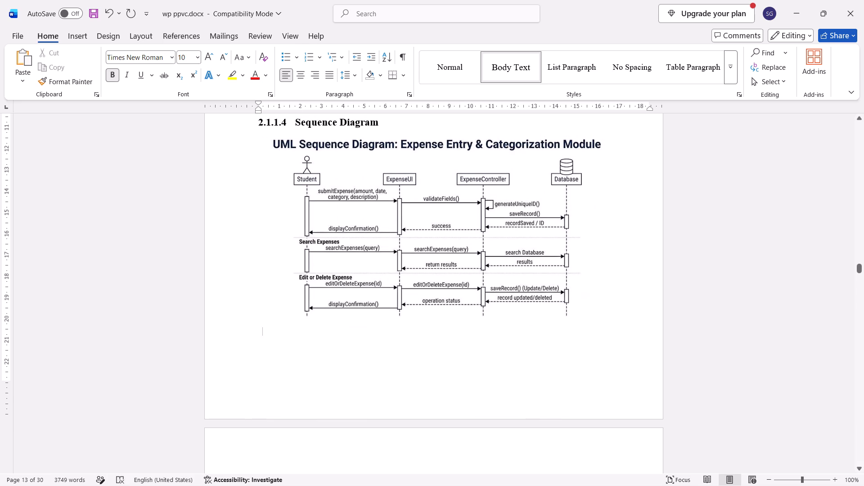
# Insert an unnumbered blank line between Module 2's “2.2.2.2 Use Case Diagram” heading and its diagram.
pyautogui.scroll(-2, 501, 247)
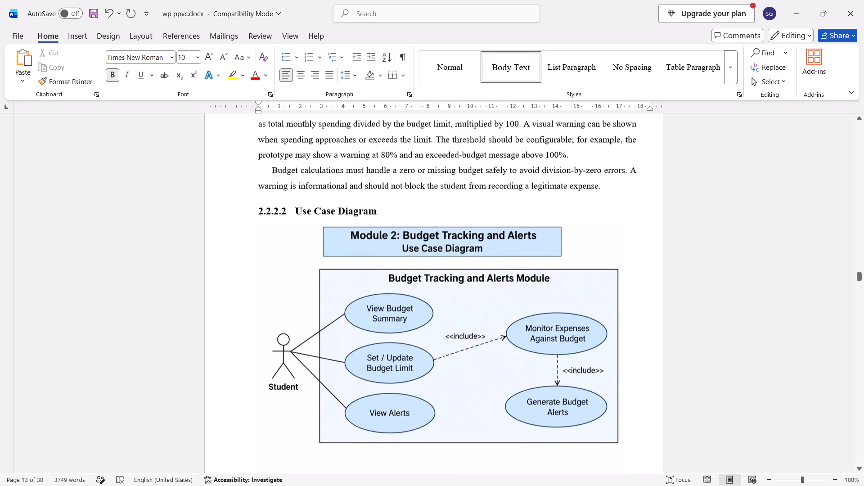
pyautogui.scroll(1, 501, 247)
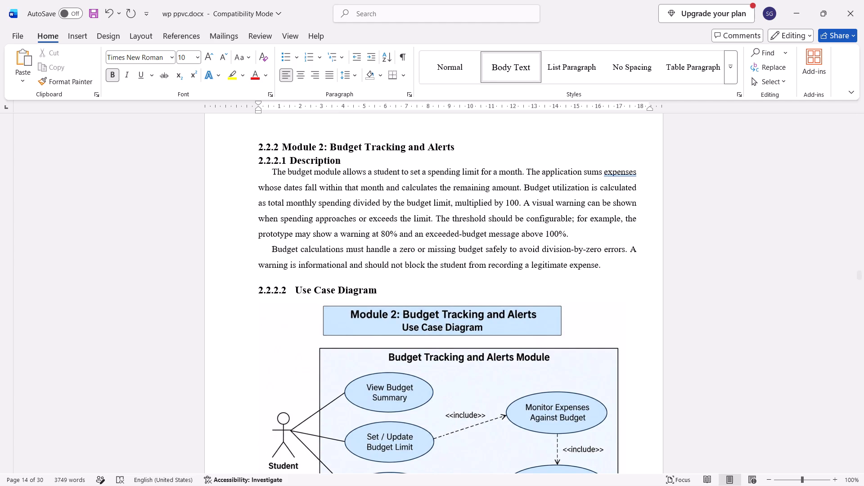
pyautogui.scroll(-1, 501, 247)
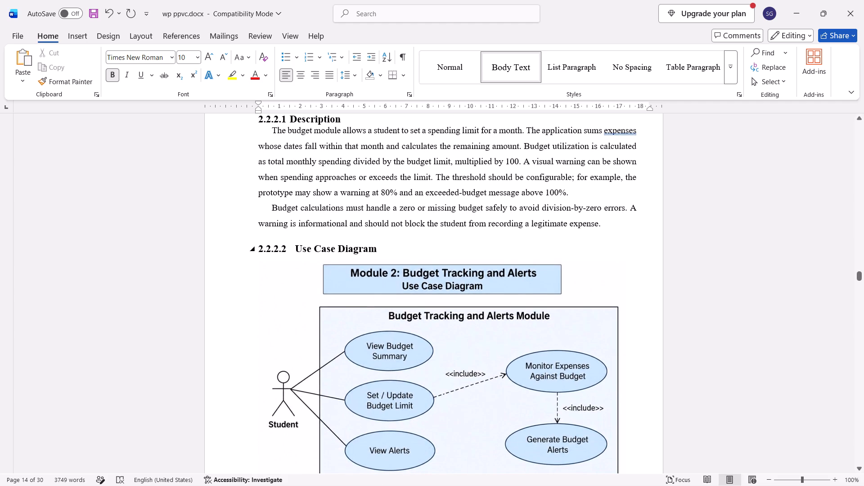
pyautogui.scroll(-1, 501, 247)
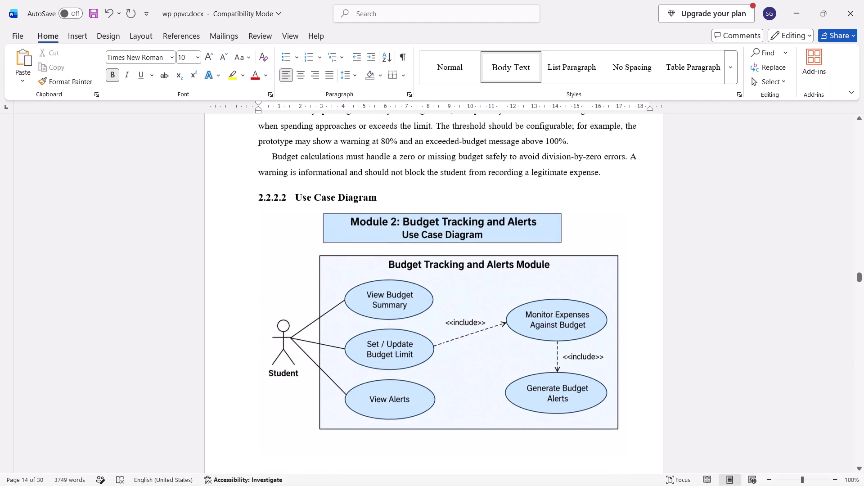
pyautogui.scroll(-2, 501, 247)
pyautogui.scroll(1, 501, 247)
pyautogui.click(454, 248)
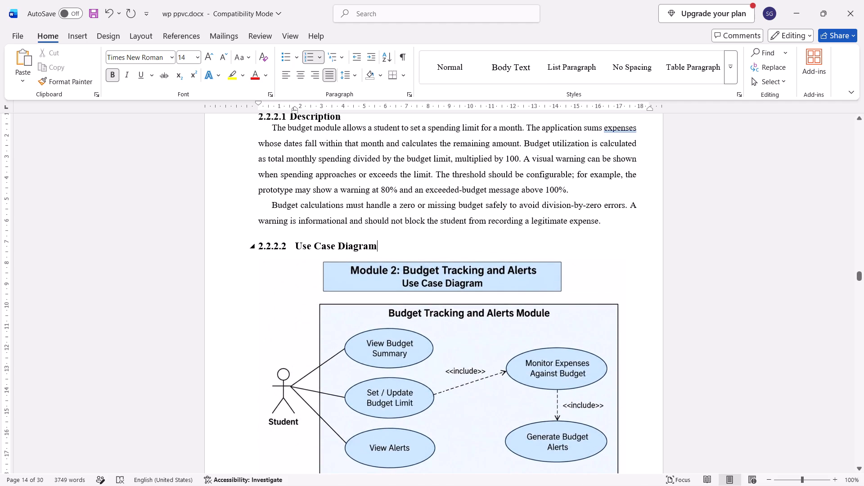
pyautogui.press('Return')
pyautogui.press('BackSpace')
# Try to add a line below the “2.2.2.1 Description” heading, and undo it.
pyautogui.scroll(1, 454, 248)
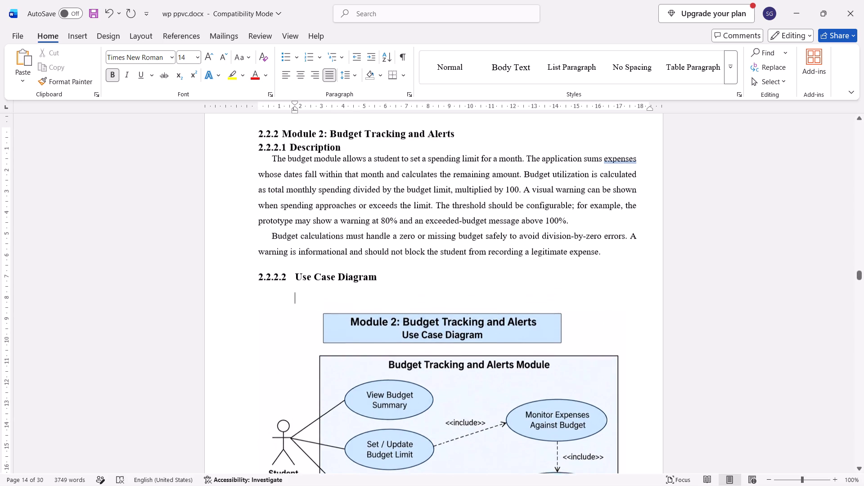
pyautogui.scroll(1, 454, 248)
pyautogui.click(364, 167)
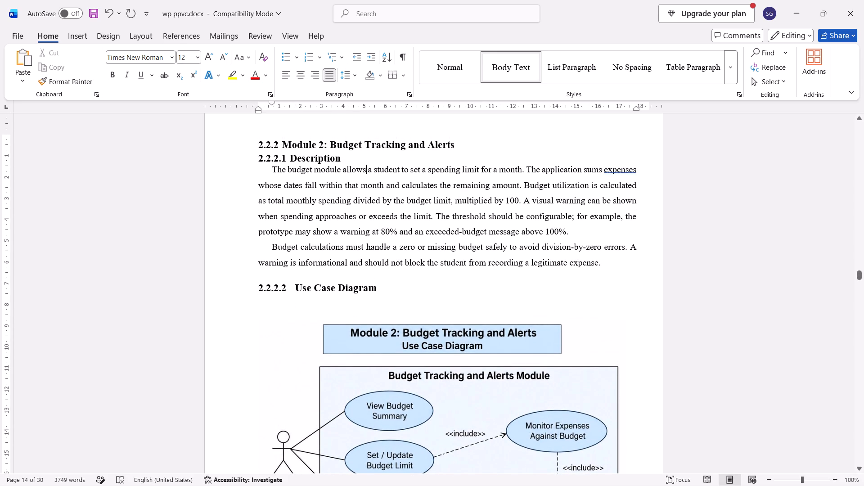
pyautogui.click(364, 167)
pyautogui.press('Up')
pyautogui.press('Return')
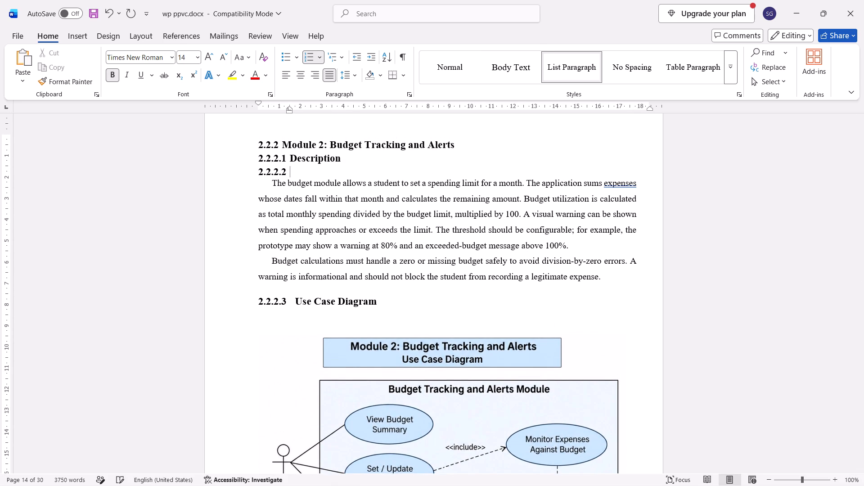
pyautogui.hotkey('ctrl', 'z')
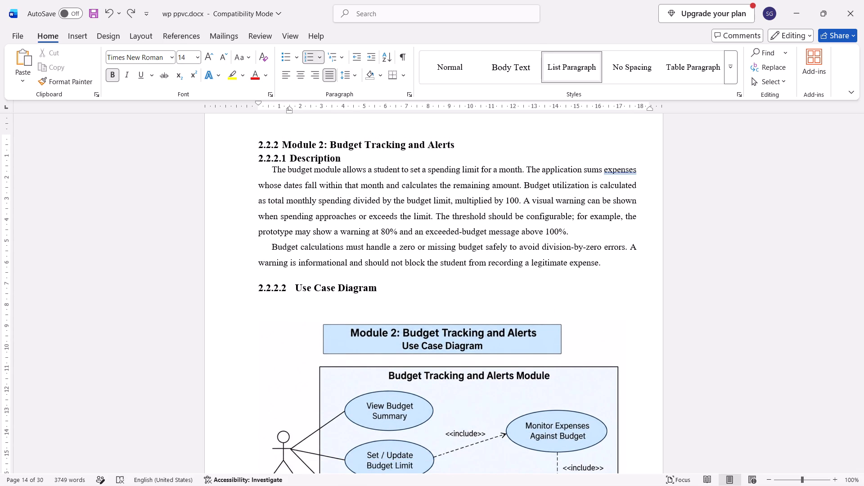
# Increase the paragraph spacing after the “2.2.2.1 Description” heading to separate it from the body text.
pyautogui.click(348, 69)
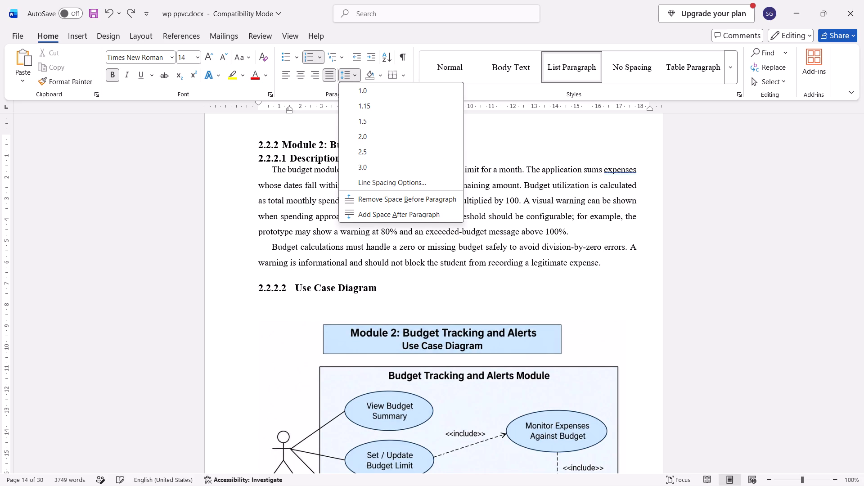
pyautogui.click(159, 34)
pyautogui.click(143, 34)
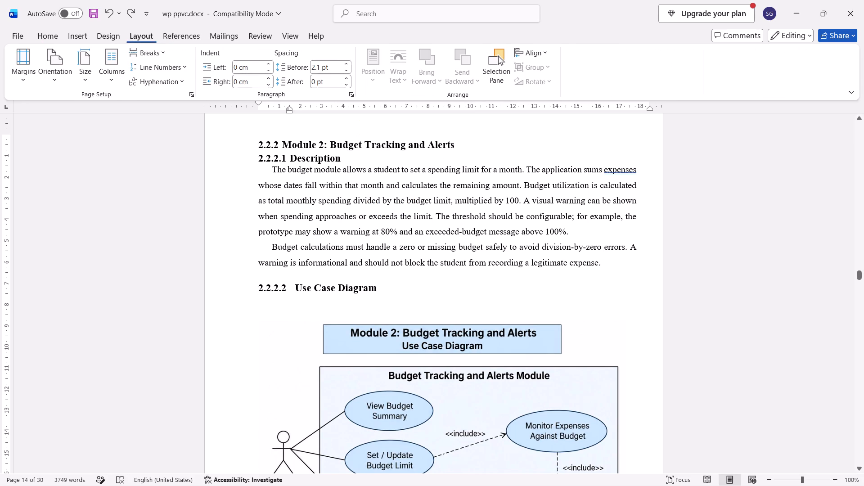
pyautogui.click(346, 76)
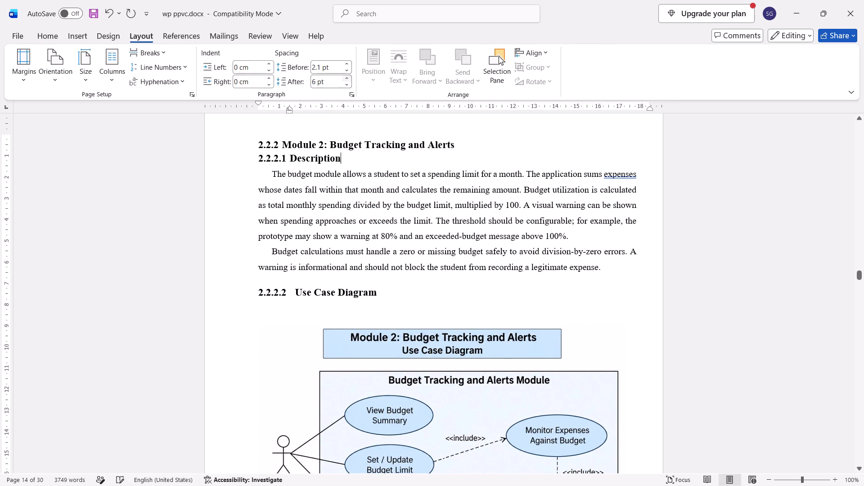
pyautogui.click(346, 76)
pyautogui.click(346, 82)
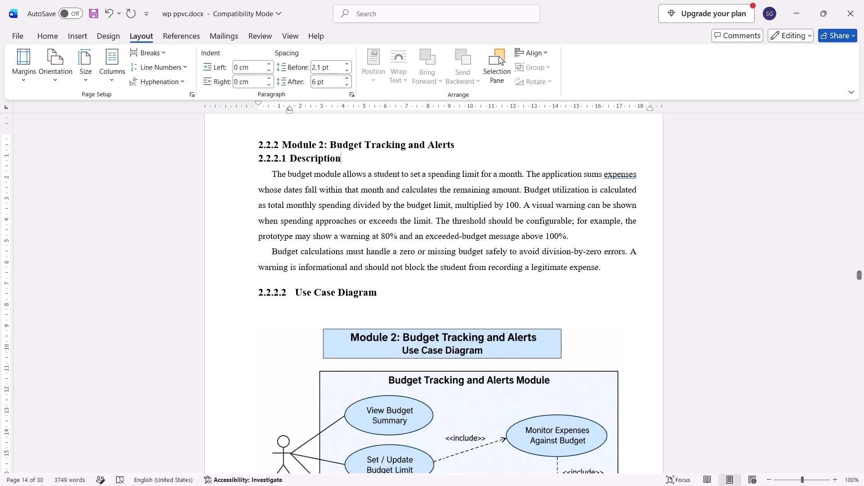
pyautogui.click(346, 76)
pyautogui.click(765, 224)
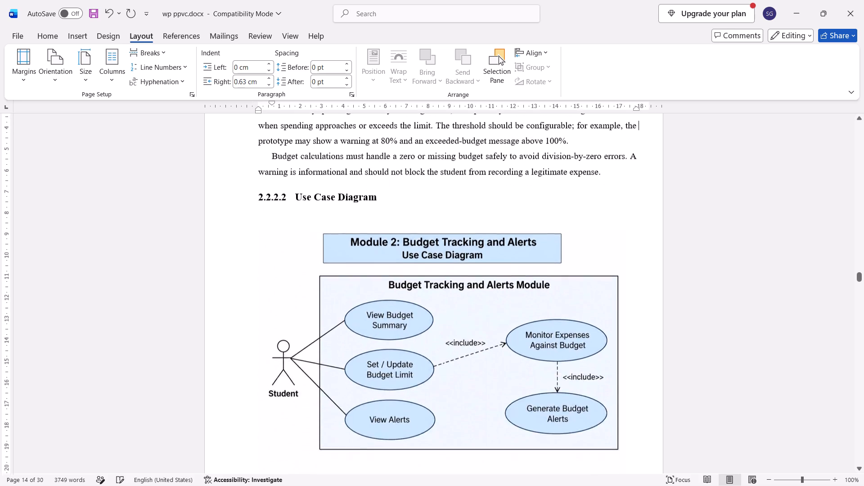
# Increase the paragraph spacing after the “2.2.2 Module 2: Budget Tracking and Alerts” heading.
pyautogui.scroll(-1, 765, 224)
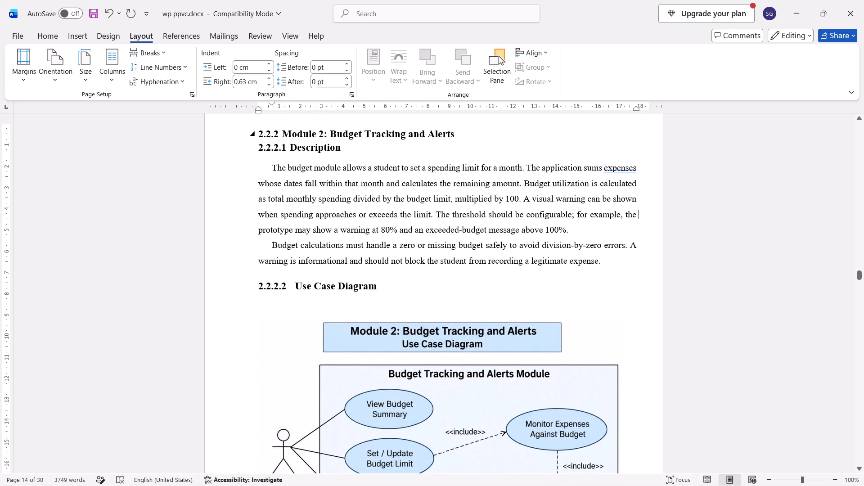
pyautogui.click(510, 135)
pyautogui.click(344, 75)
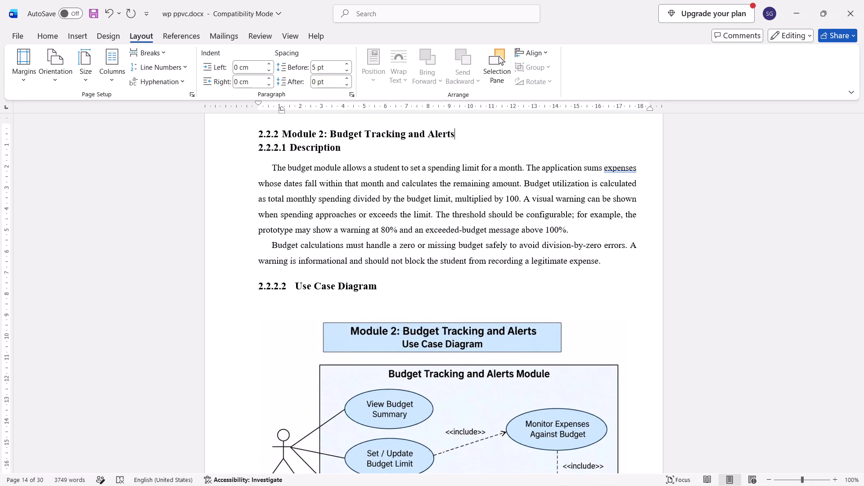
pyautogui.click(345, 78)
pyautogui.click(769, 306)
# Insert an unnumbered blank line between Module 2's “2.2.2.4 Sequence Diagram” heading and its diagram.
pyautogui.scroll(-4, 769, 306)
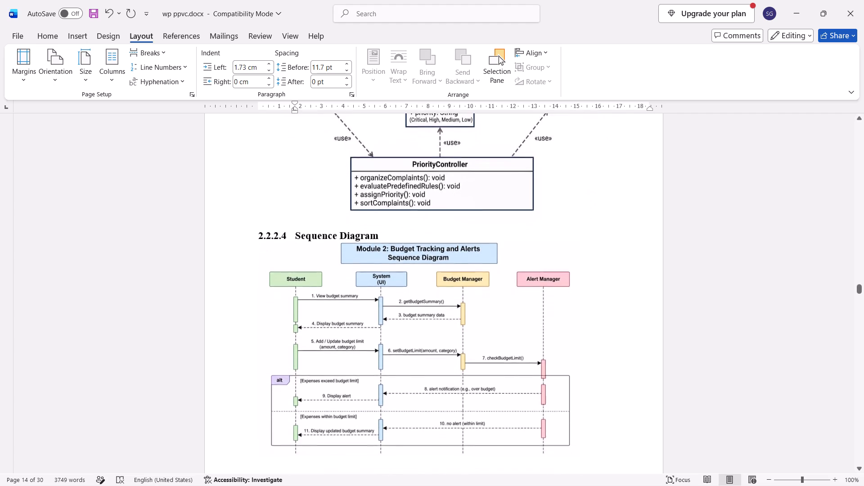
pyautogui.scroll(-1, 769, 306)
pyautogui.click(568, 220)
pyautogui.press('Return')
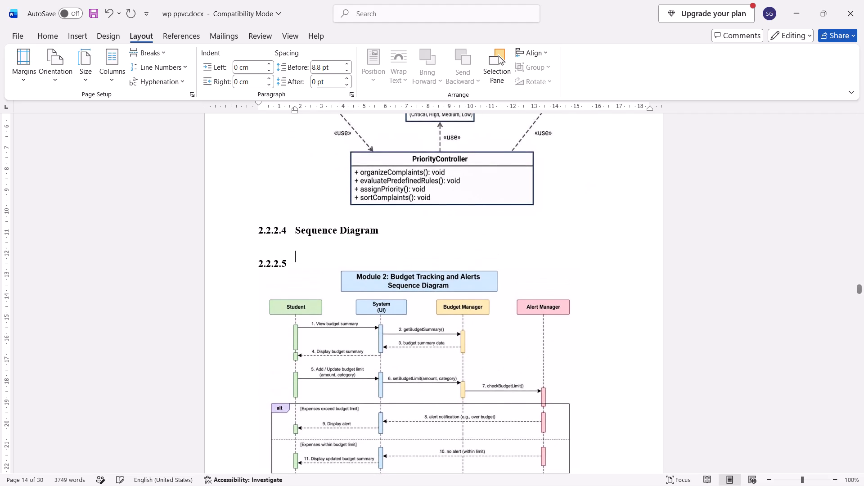
pyautogui.press('BackSpace')
pyautogui.scroll(1, 568, 220)
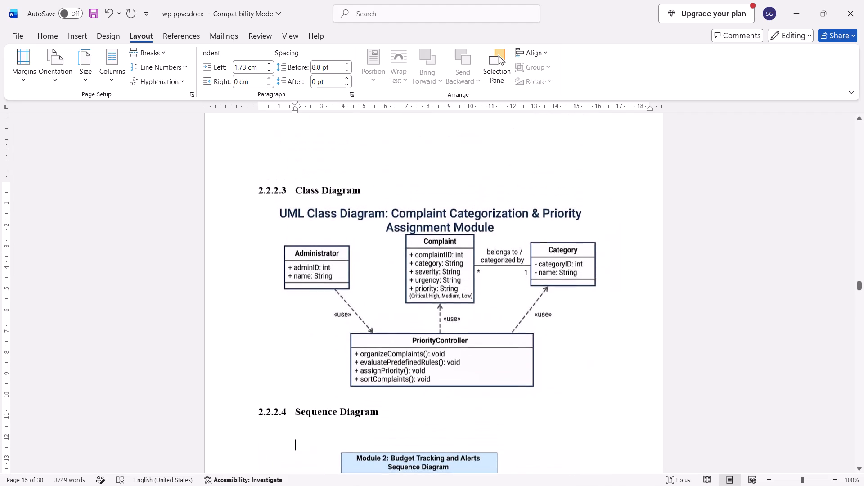
pyautogui.scroll(-2, 448, 223)
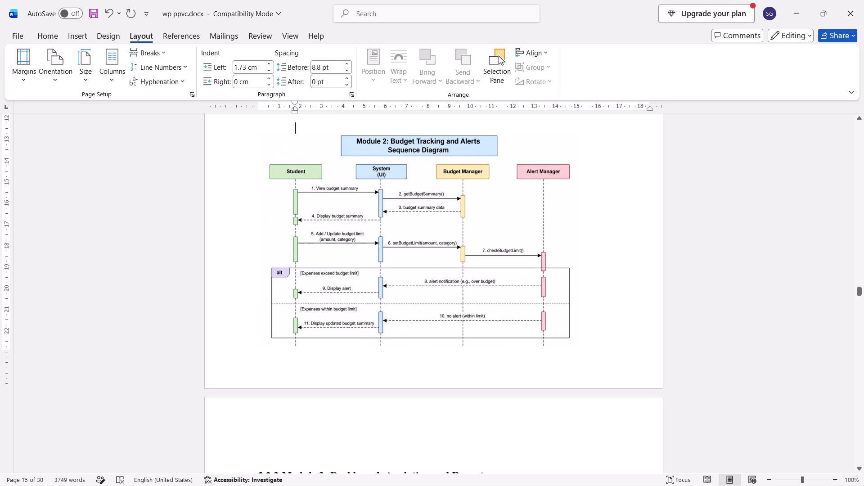
pyautogui.press('BackSpace')
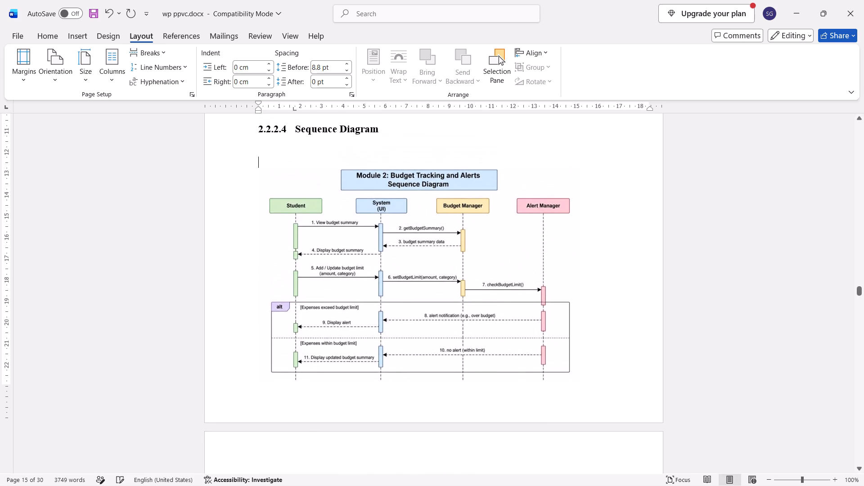
pyautogui.press('BackSpace')
pyautogui.scroll(1, 448, 223)
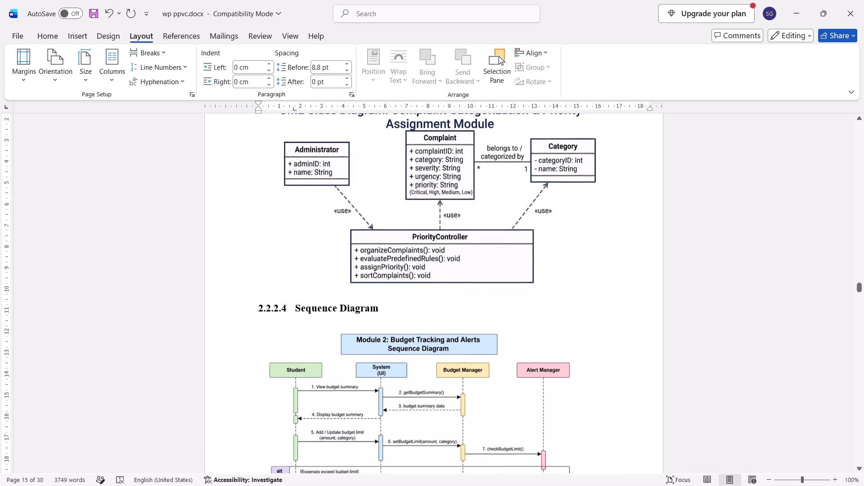
pyautogui.scroll(-2, 448, 223)
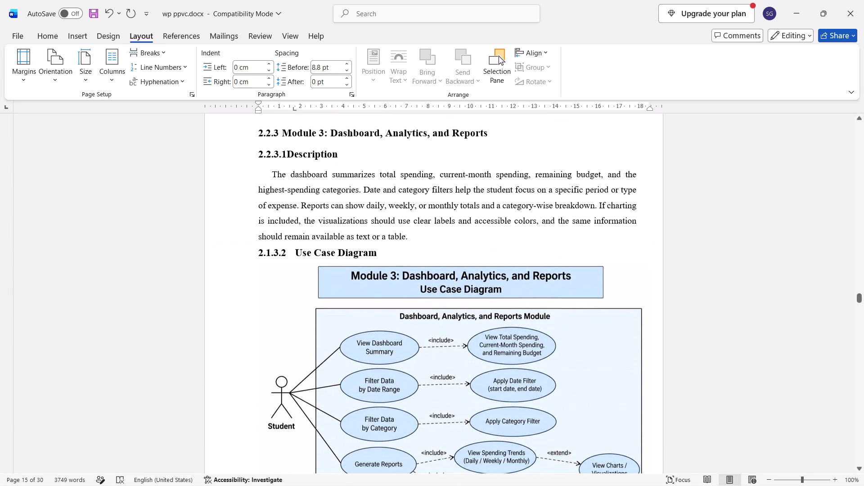
# Apply 1.5 line spacing to the body paragraph of Module 3's “2.2.3.1 Description” section.
pyautogui.scroll(-1, 448, 223)
pyautogui.moveTo(414, 231); pyautogui.dragTo(223, 124)
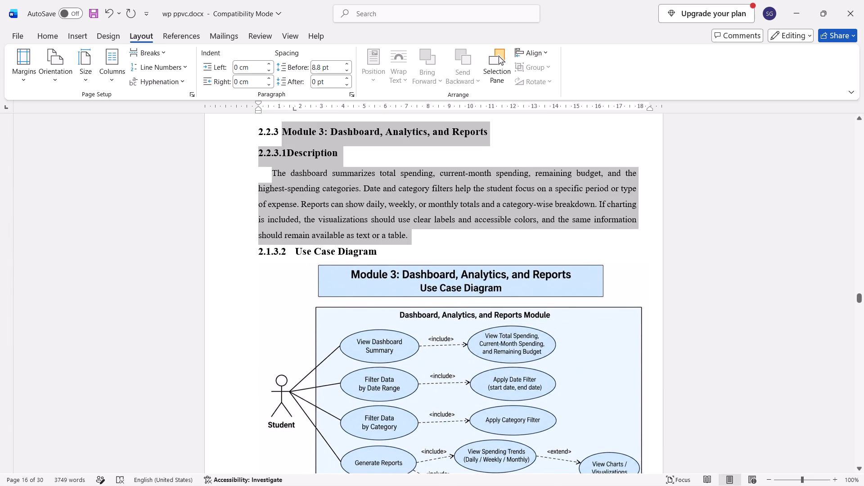
pyautogui.moveTo(223, 124); pyautogui.dragTo(229, 175)
pyautogui.hotkey('ctrl', '5')
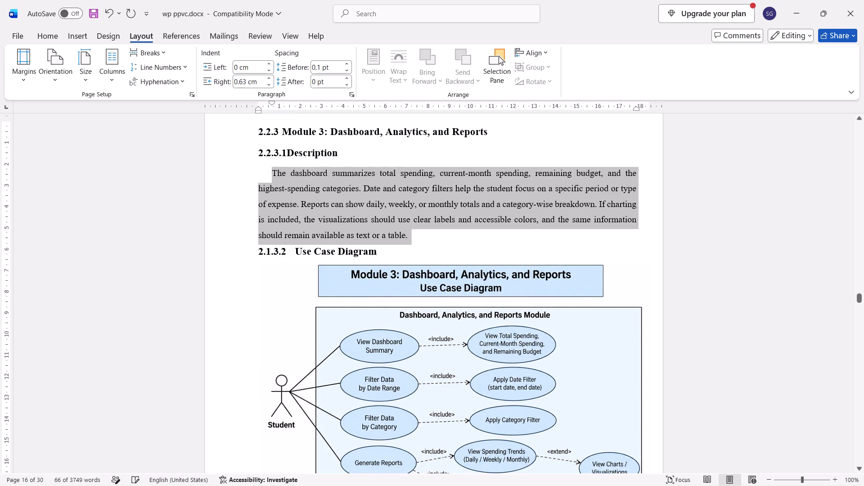
# Shrink Module 3's use case diagram slightly so it fits within the text margins.
pyautogui.scroll(-2, 361, 231)
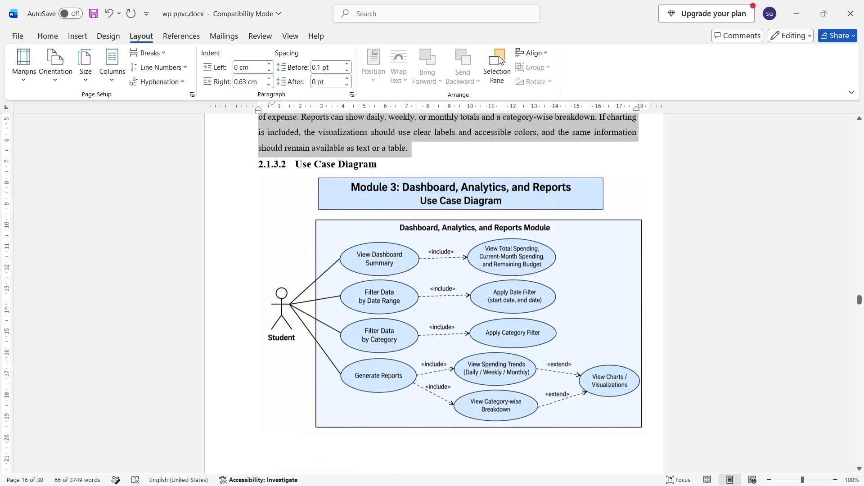
pyautogui.click(420, 252)
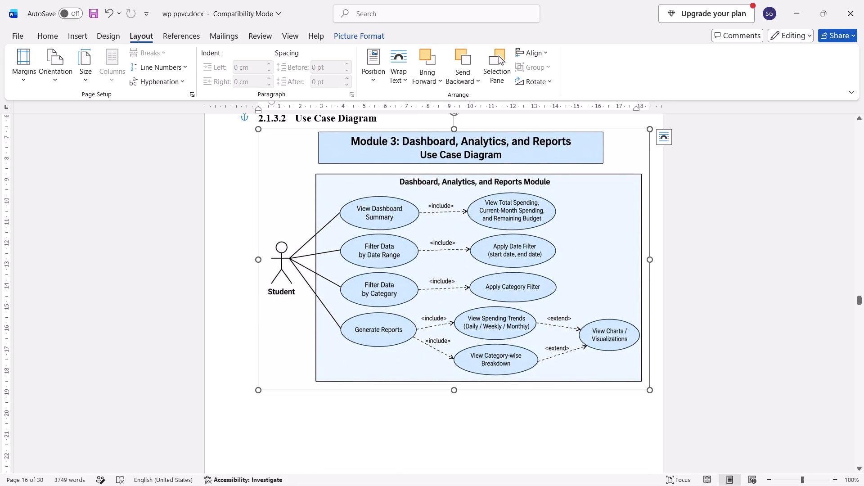
pyautogui.moveTo(652, 387); pyautogui.dragTo(630, 380)
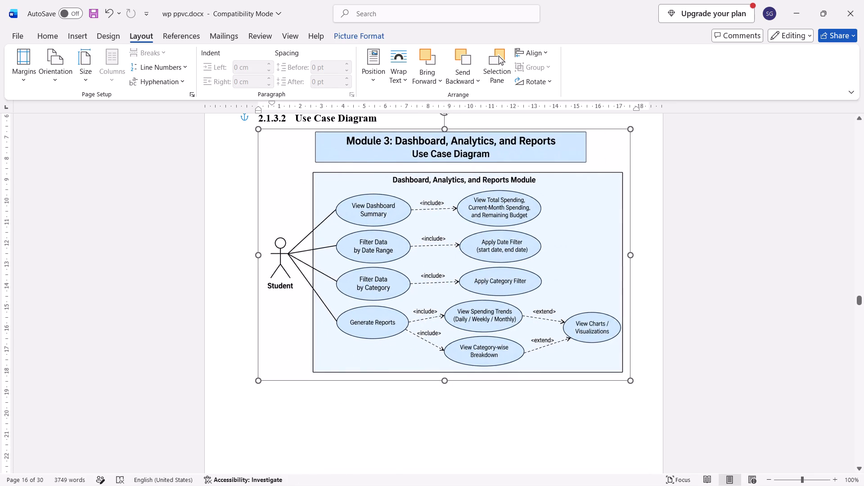
pyautogui.moveTo(630, 380); pyautogui.dragTo(626, 380)
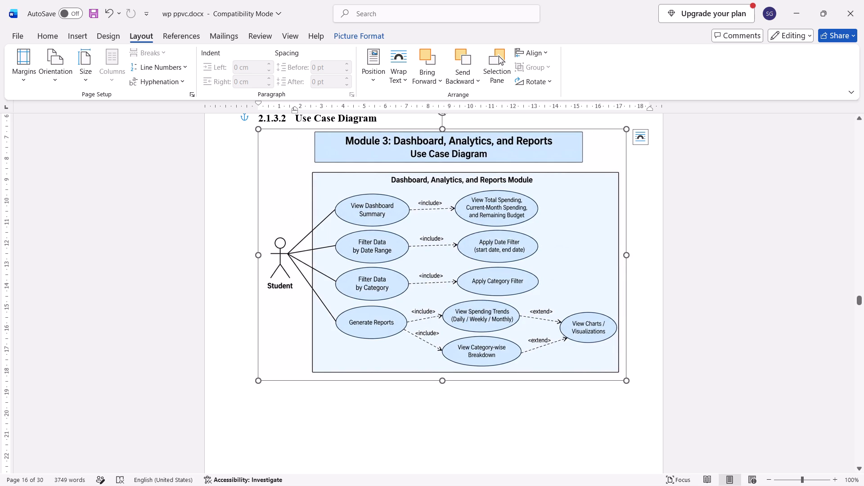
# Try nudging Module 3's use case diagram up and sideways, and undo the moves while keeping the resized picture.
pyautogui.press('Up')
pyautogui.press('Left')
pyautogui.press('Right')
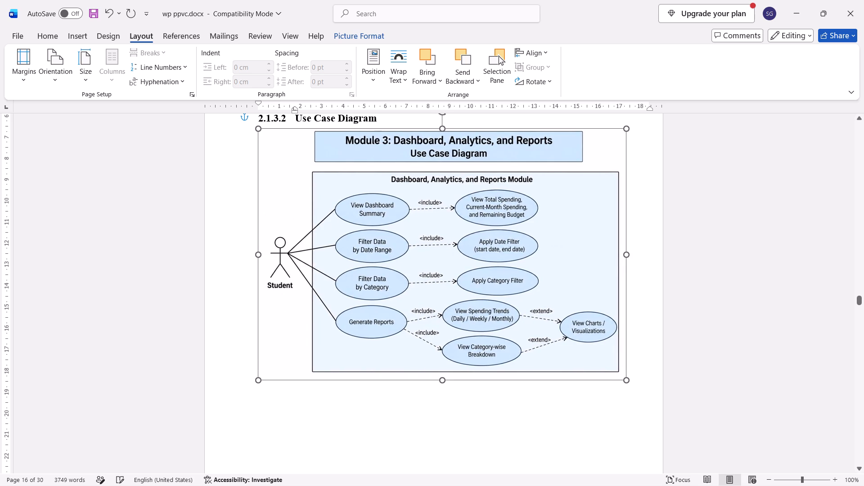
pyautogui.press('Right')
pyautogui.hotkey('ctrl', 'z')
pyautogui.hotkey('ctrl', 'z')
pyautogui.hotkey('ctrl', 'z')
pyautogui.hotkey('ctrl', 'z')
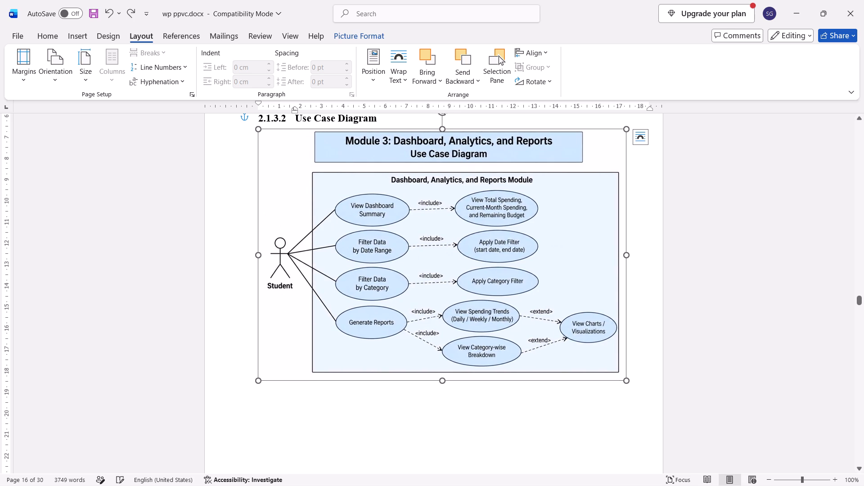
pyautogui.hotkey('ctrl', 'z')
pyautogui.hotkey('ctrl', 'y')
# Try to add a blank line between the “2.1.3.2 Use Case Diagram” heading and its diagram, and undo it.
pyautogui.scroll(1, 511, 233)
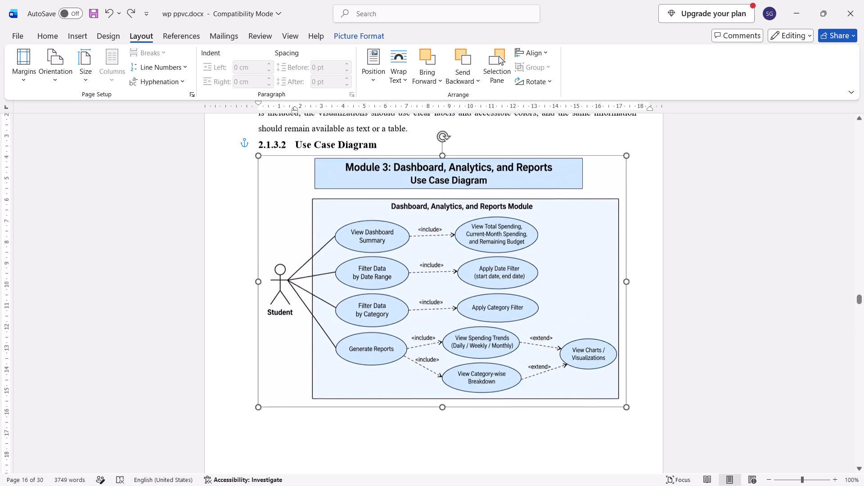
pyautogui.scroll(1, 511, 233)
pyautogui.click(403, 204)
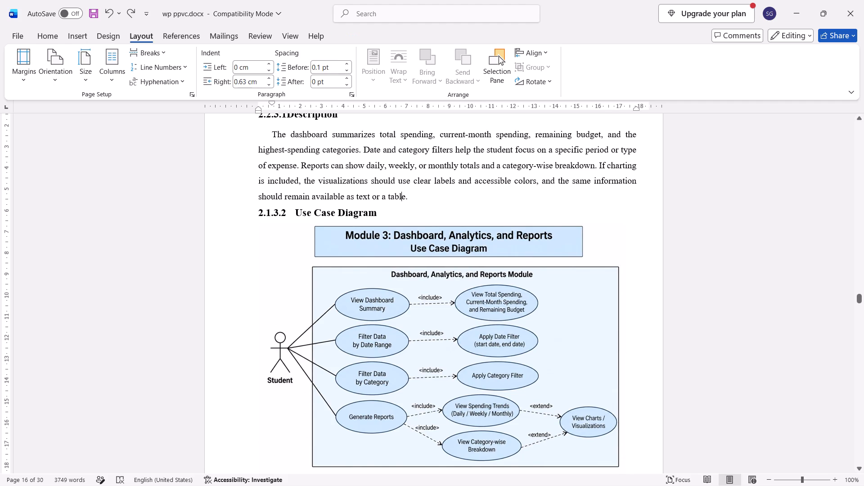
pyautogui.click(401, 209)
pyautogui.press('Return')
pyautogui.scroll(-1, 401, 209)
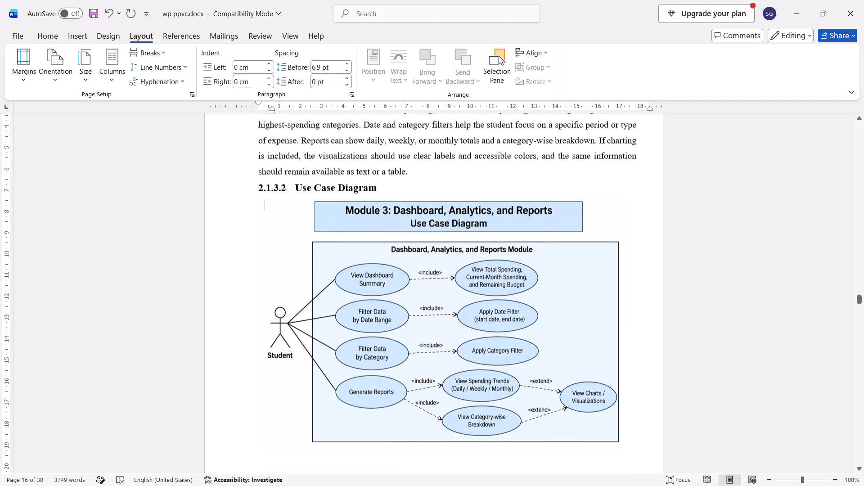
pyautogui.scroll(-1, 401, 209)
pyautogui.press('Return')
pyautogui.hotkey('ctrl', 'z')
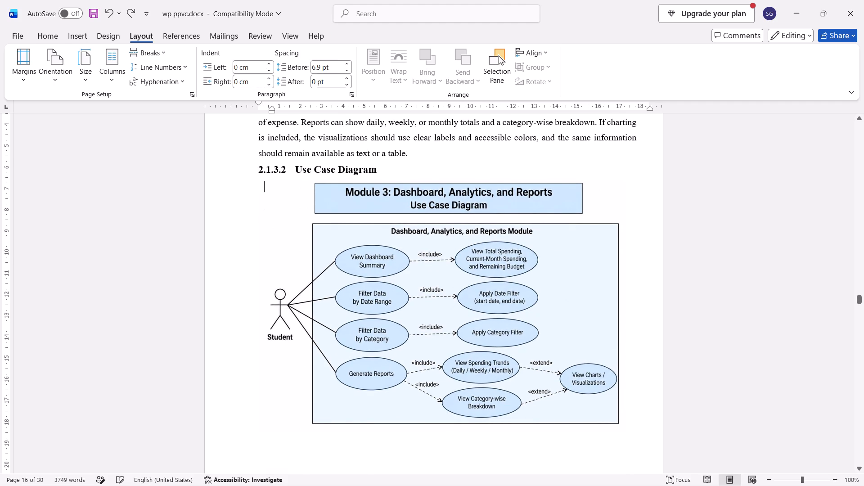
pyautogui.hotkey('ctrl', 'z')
# Nudge Module 3's use case diagram down slightly to leave a gap below its “2.1.3.2 Use Case Diagram” heading.
pyautogui.click(465, 201)
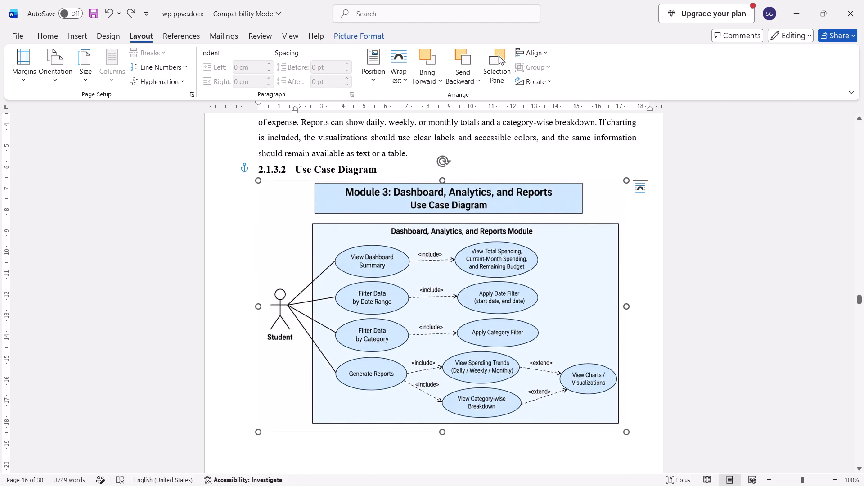
pyautogui.press('Left')
pyautogui.press('Right')
pyautogui.press('Down')
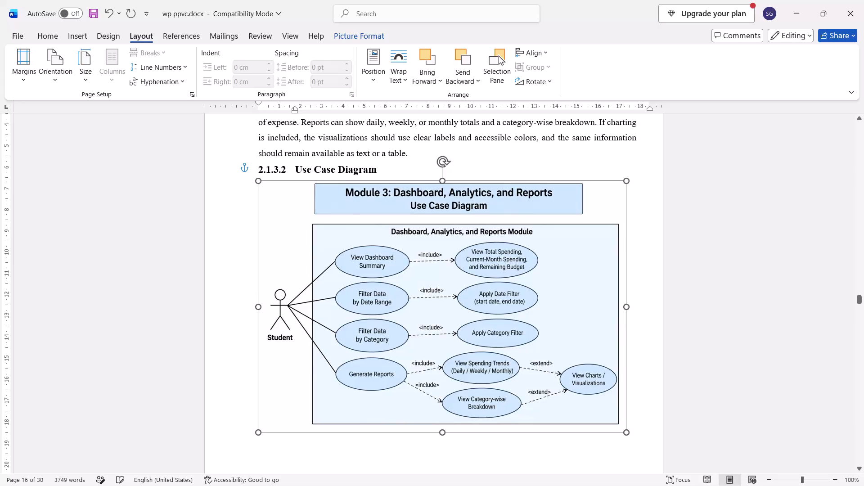
pyautogui.press('Down')
pyautogui.press('Down')
pyautogui.press('Down')
pyautogui.press('Down')
pyautogui.press('Down')
pyautogui.press('Down')
pyautogui.press('Down')
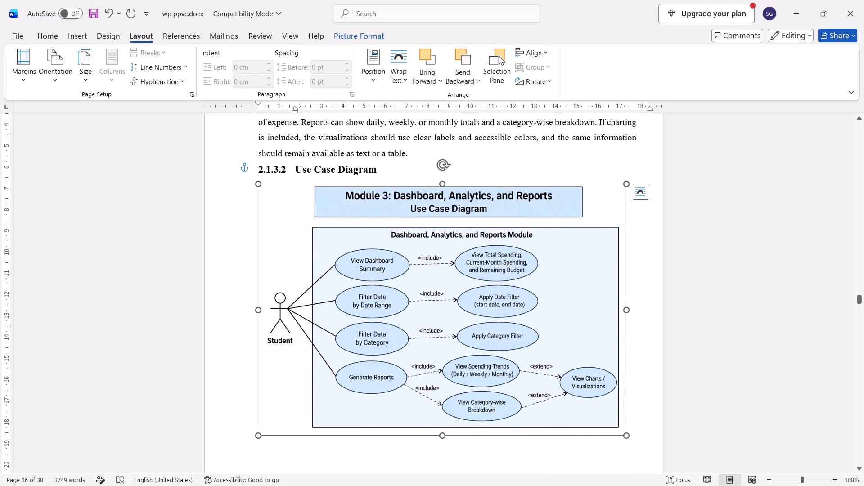
pyautogui.click(637, 228)
# Delete the blank line directly above Module 3's “2.1.3.3 Class Diagram” heading.
pyautogui.scroll(-1, 655, 244)
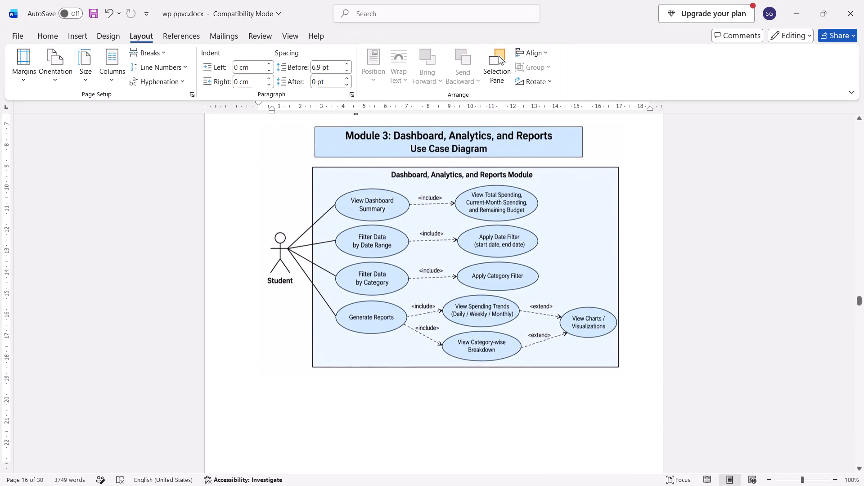
pyautogui.scroll(-1, 655, 244)
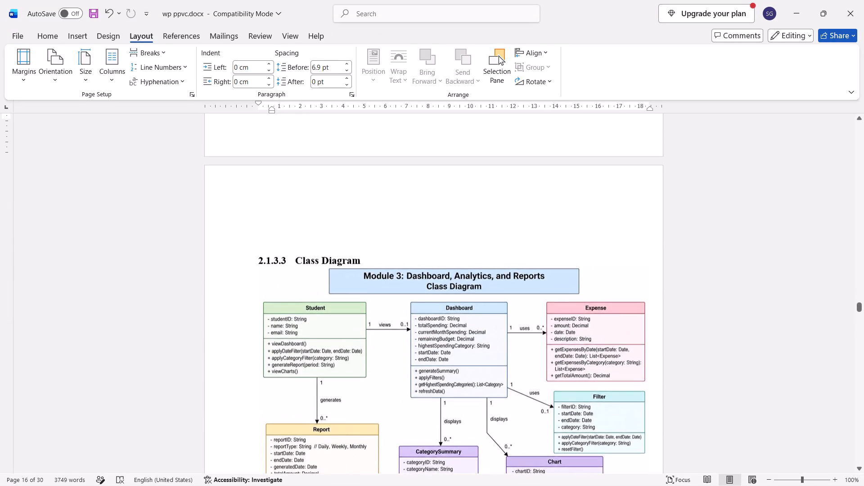
pyautogui.click(470, 261)
pyautogui.press('Up')
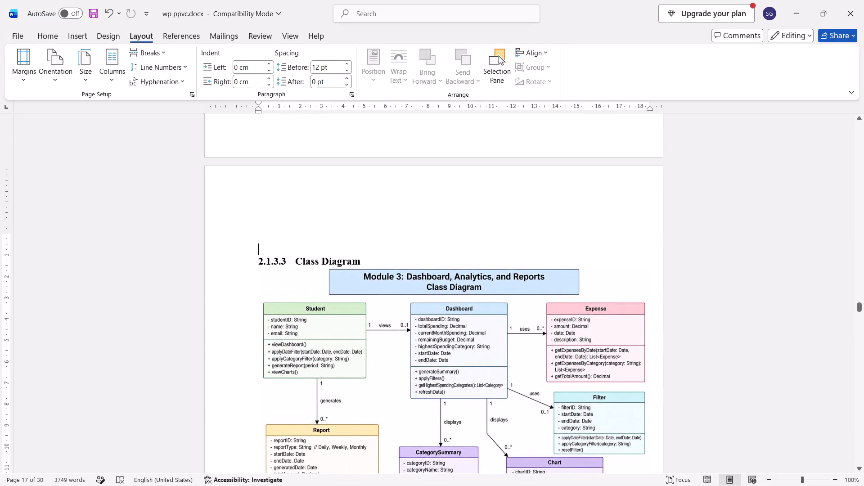
pyautogui.press('BackSpace')
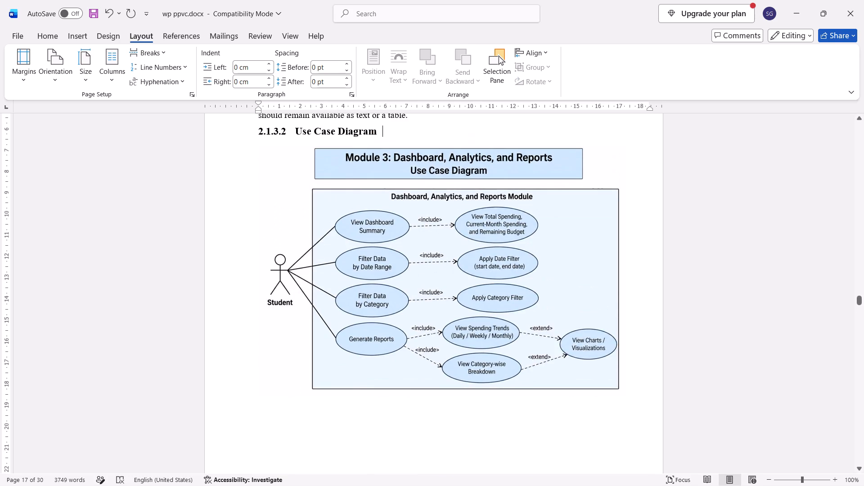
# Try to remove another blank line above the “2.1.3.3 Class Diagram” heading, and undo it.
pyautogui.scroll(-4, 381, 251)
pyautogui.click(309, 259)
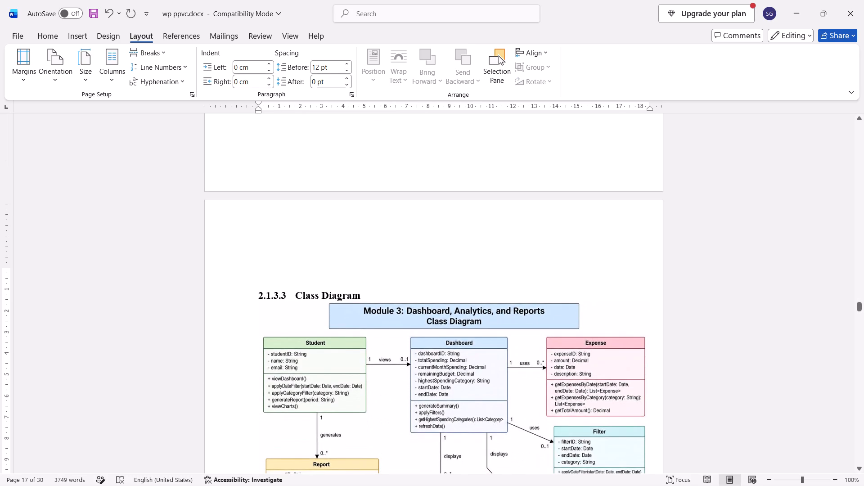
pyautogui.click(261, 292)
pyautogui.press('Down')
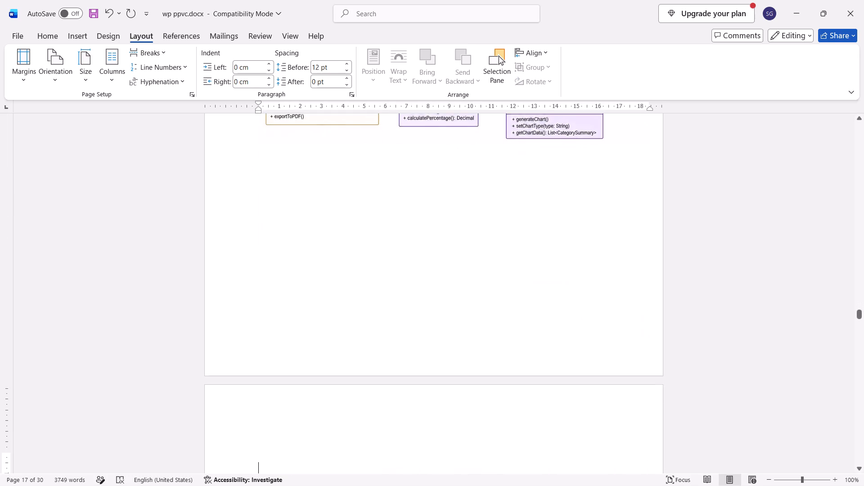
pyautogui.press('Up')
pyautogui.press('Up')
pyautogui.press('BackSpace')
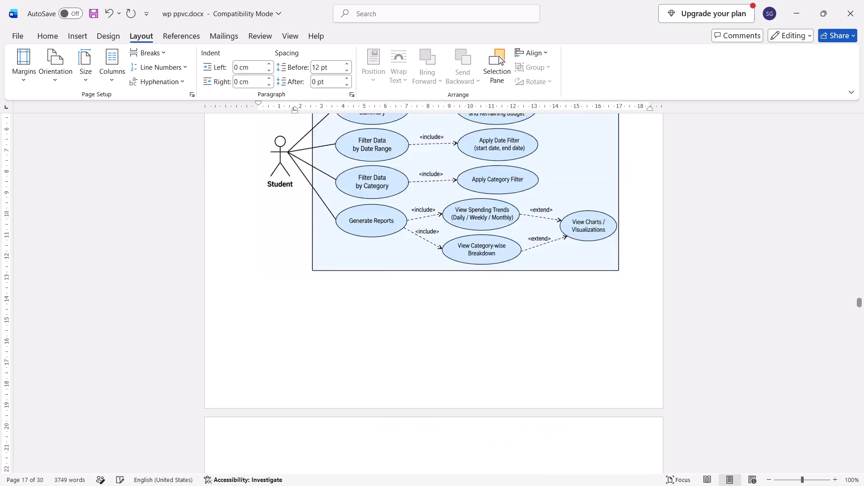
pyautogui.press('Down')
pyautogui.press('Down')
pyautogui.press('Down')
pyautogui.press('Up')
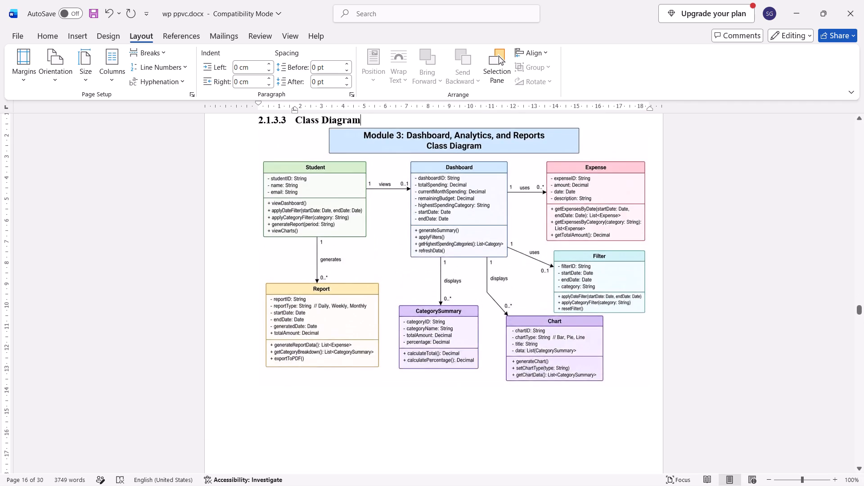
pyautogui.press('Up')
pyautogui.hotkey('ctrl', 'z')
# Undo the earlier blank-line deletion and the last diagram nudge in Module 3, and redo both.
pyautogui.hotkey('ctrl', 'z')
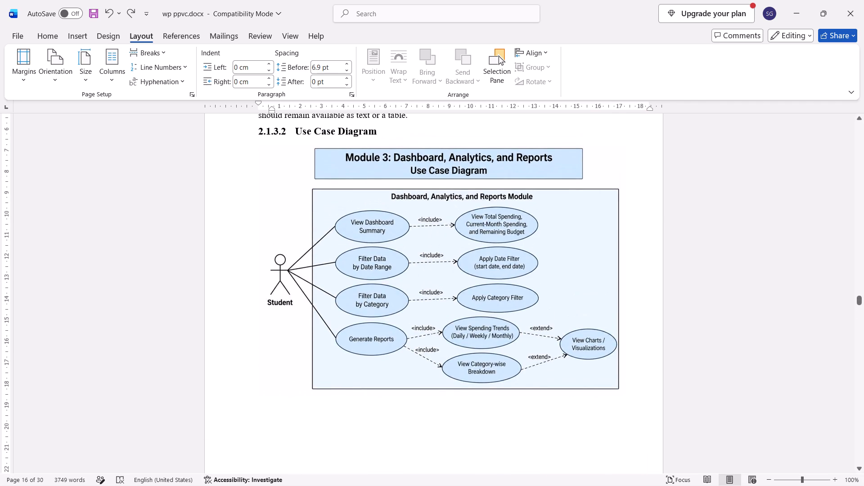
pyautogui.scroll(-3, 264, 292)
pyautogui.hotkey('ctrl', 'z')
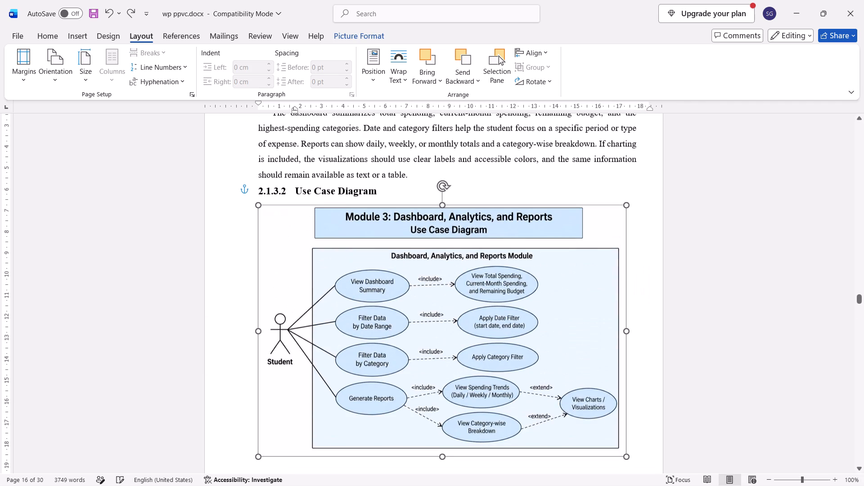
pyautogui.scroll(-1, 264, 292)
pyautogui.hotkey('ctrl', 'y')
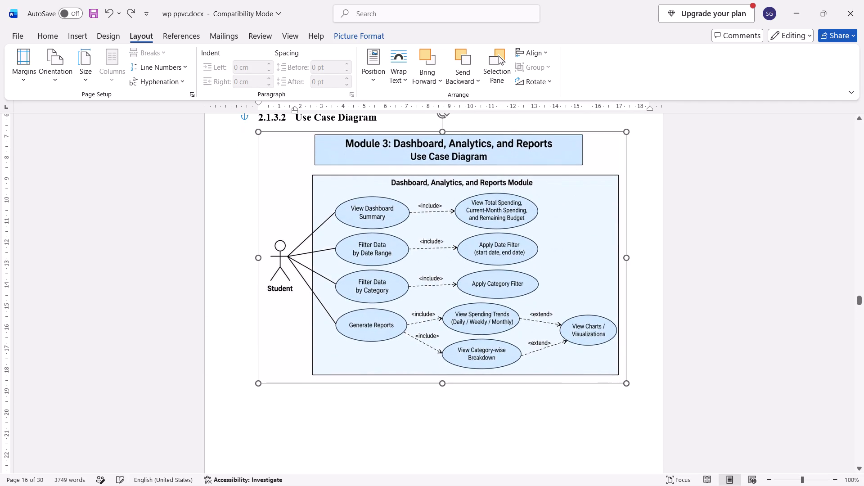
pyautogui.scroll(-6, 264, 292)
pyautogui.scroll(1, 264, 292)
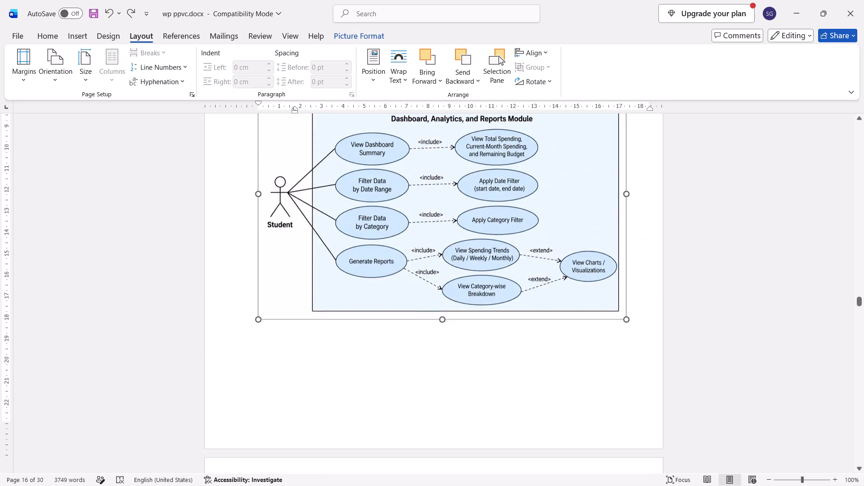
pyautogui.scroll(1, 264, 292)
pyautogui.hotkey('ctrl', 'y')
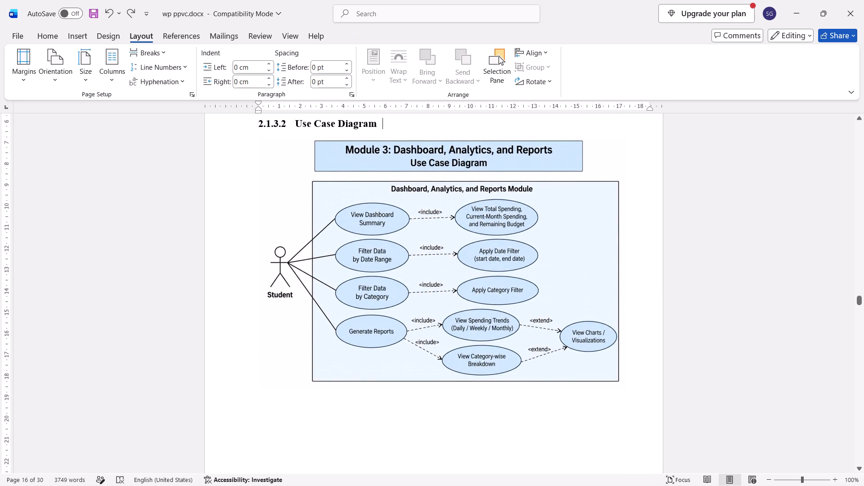
# Review the rest of the report from Module 3's diagrams through the requirements, implementation and source code pages for spacing and layout.
pyautogui.scroll(-4, 264, 292)
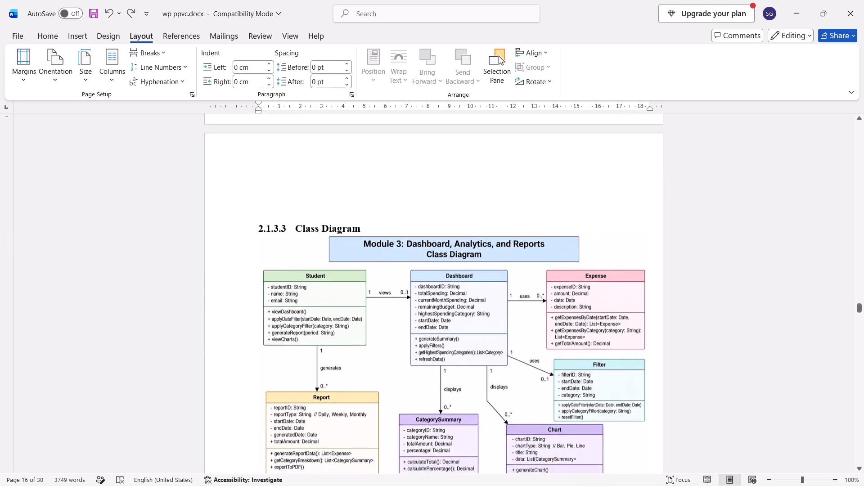
pyautogui.scroll(-5, 264, 292)
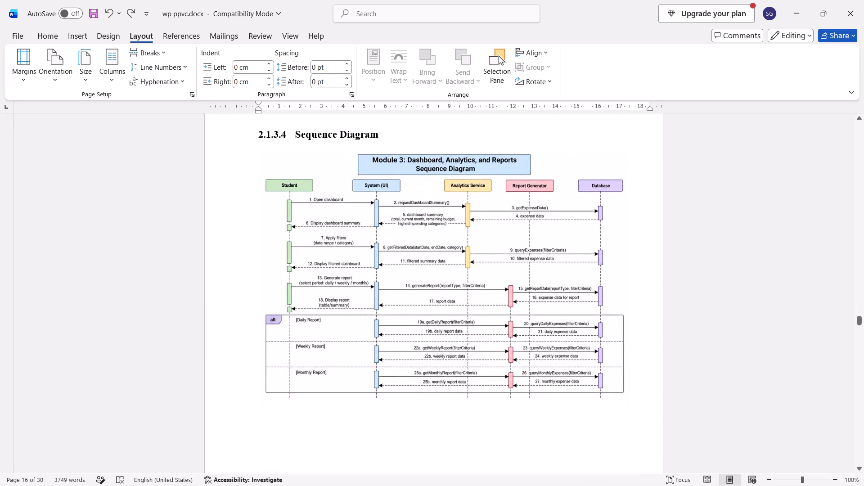
pyautogui.scroll(-4, 264, 292)
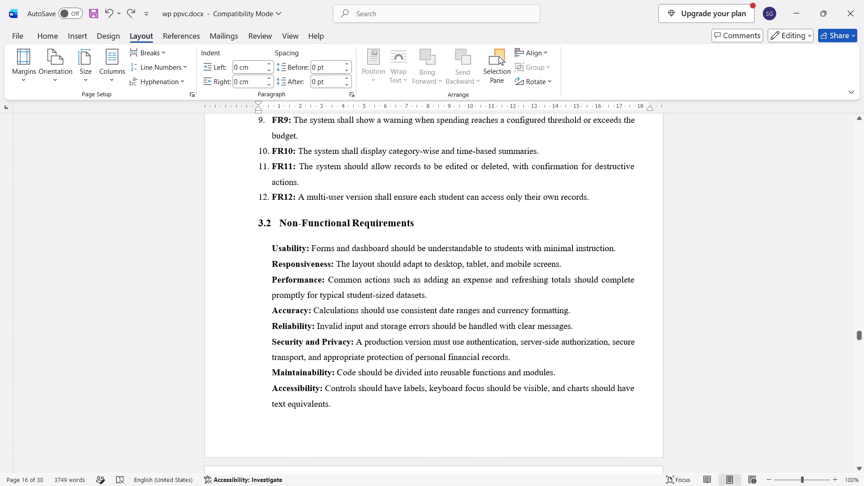
pyautogui.scroll(-3, 264, 292)
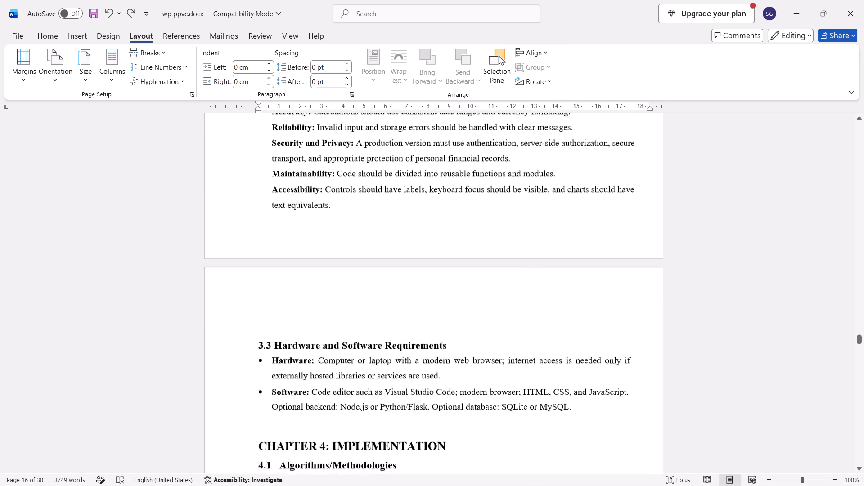
pyautogui.scroll(-1, 264, 292)
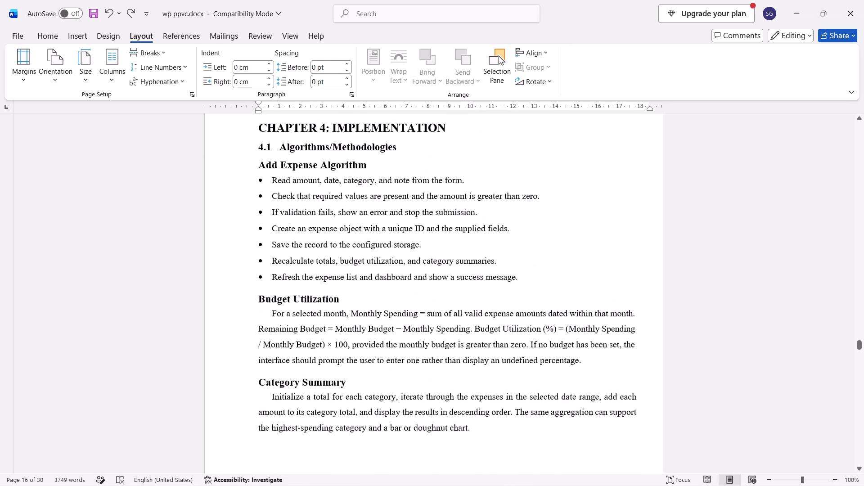
pyautogui.scroll(-8, 264, 292)
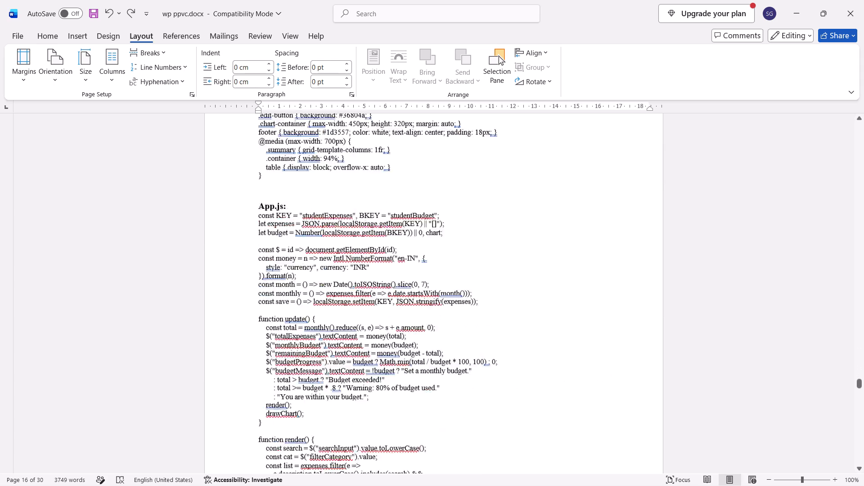
pyautogui.scroll(-12, 264, 292)
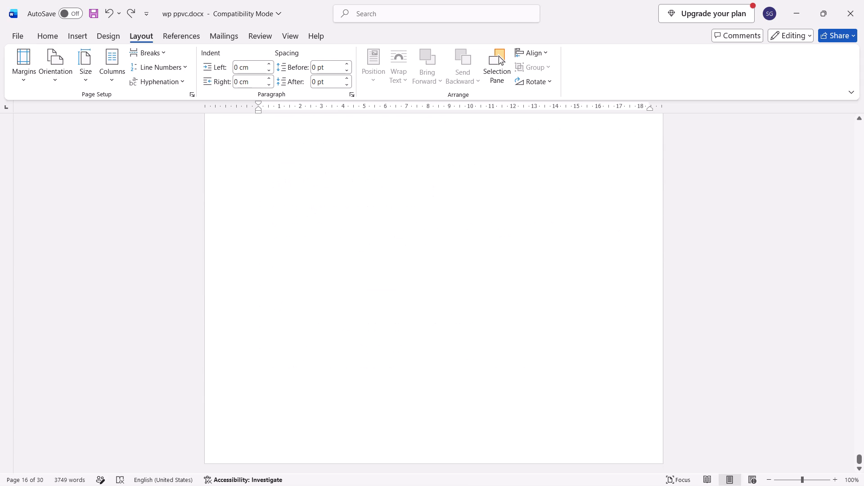
pyautogui.scroll(-1, 264, 292)
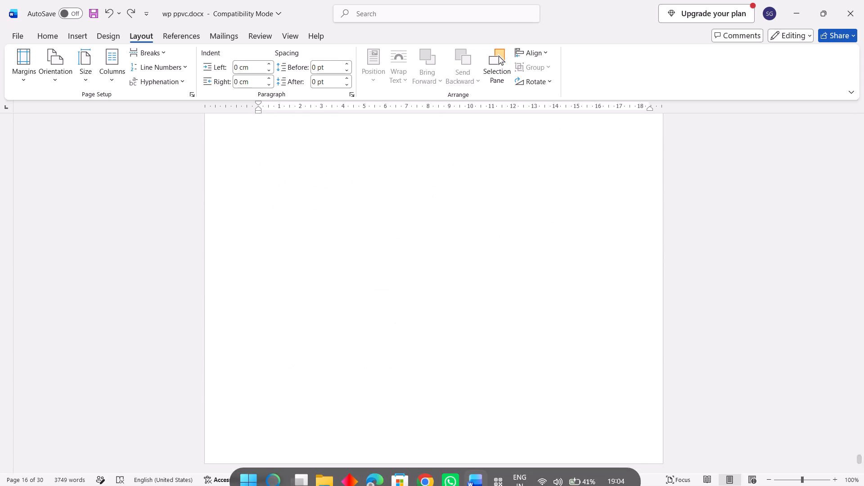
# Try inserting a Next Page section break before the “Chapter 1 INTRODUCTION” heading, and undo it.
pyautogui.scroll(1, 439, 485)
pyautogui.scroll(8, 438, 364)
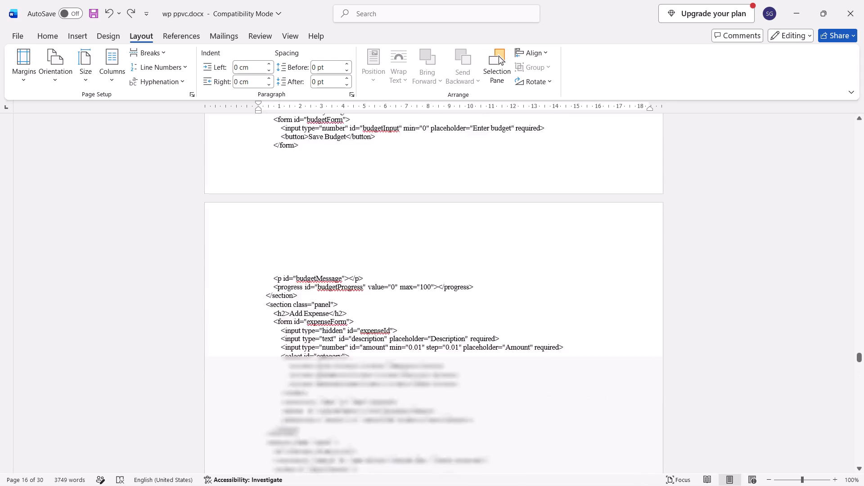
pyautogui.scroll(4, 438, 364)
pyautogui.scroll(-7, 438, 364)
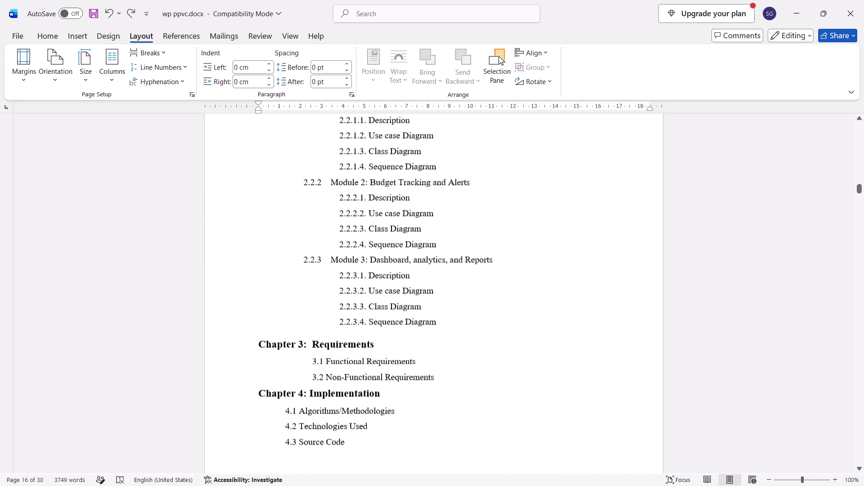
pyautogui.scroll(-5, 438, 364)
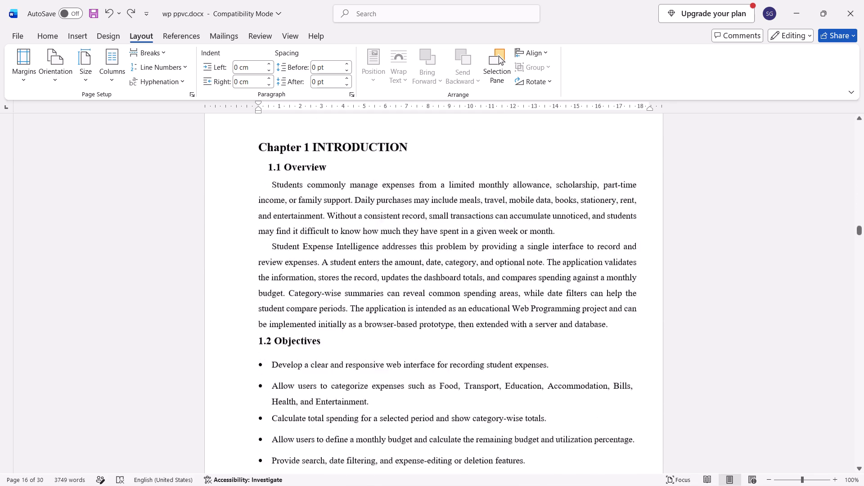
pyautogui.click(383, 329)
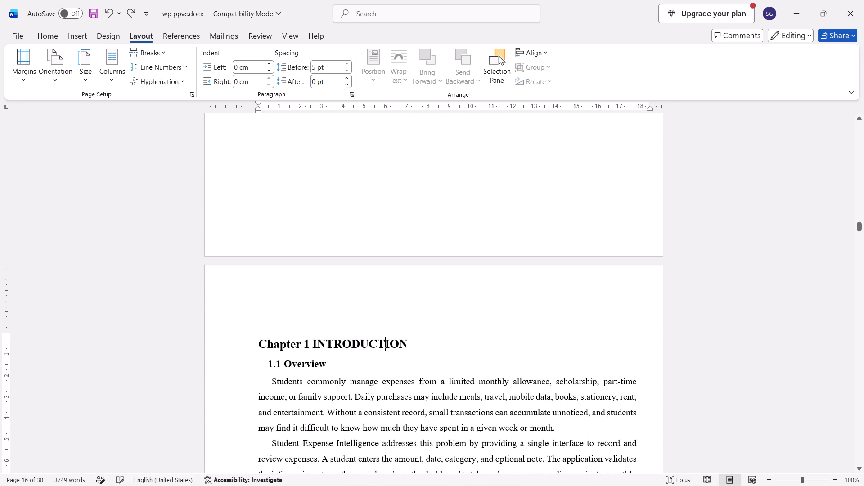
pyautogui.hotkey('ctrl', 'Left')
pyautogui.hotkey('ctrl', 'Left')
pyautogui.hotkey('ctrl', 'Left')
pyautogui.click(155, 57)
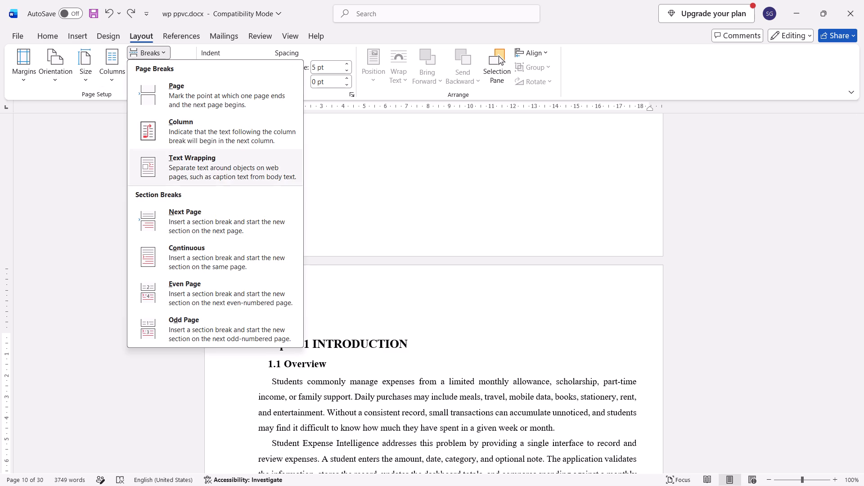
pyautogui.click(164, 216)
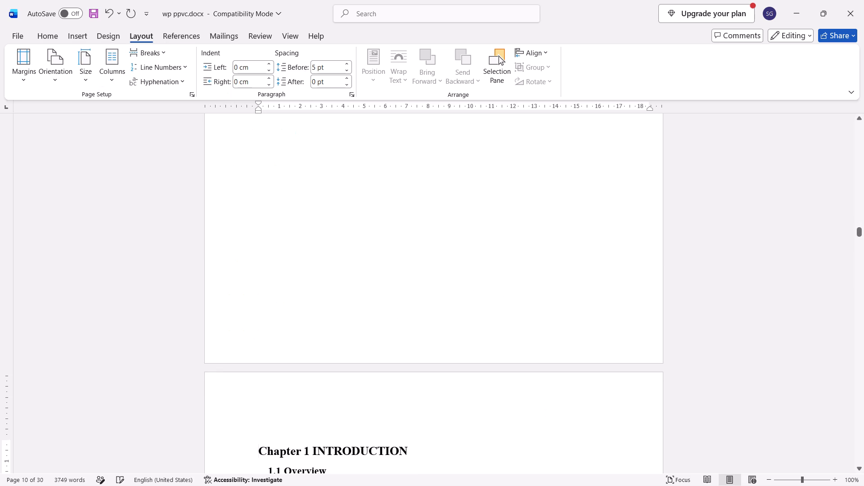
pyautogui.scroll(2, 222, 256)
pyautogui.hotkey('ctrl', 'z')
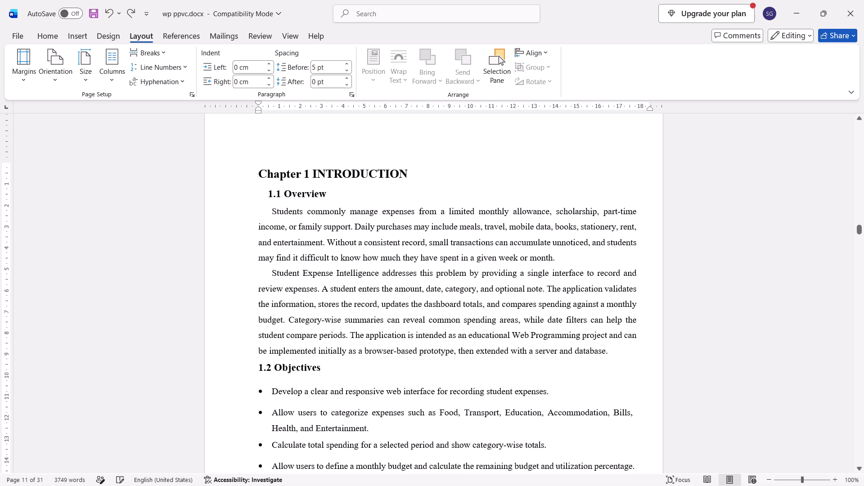
# Insert a centred Plain Number 2 page number at the bottom of the page containing “Vision of the Institute”.
pyautogui.scroll(16, 222, 256)
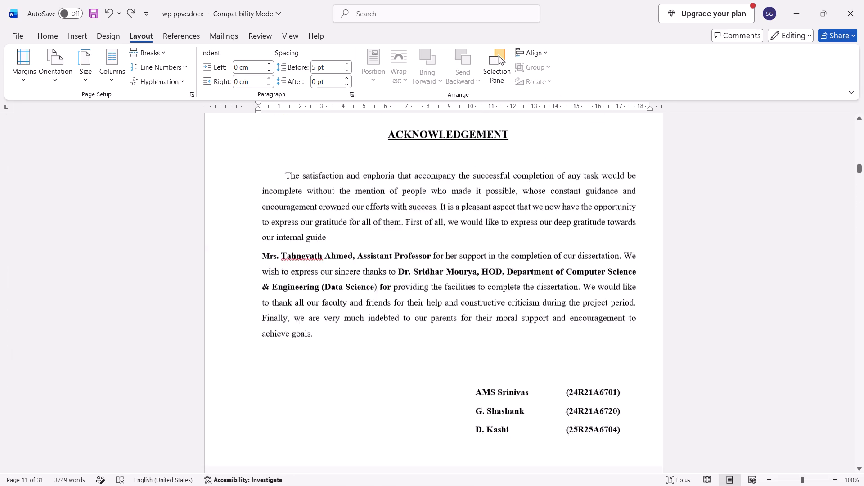
pyautogui.scroll(6, 222, 256)
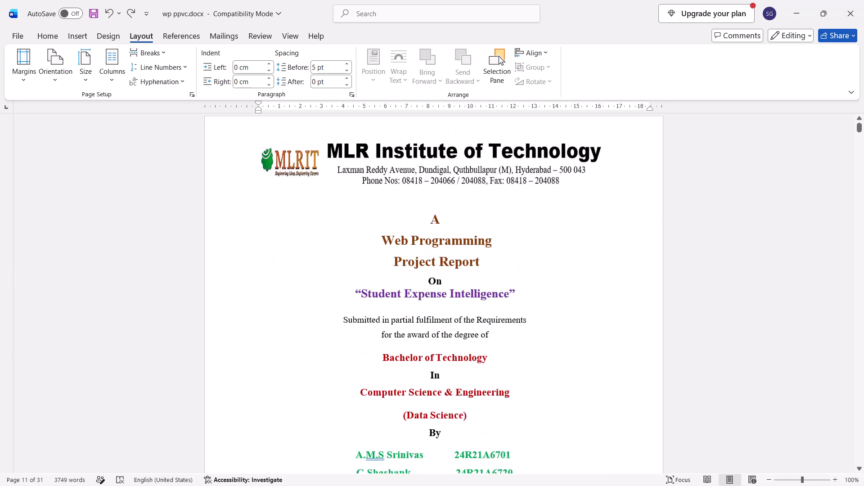
pyautogui.scroll(-5, 222, 256)
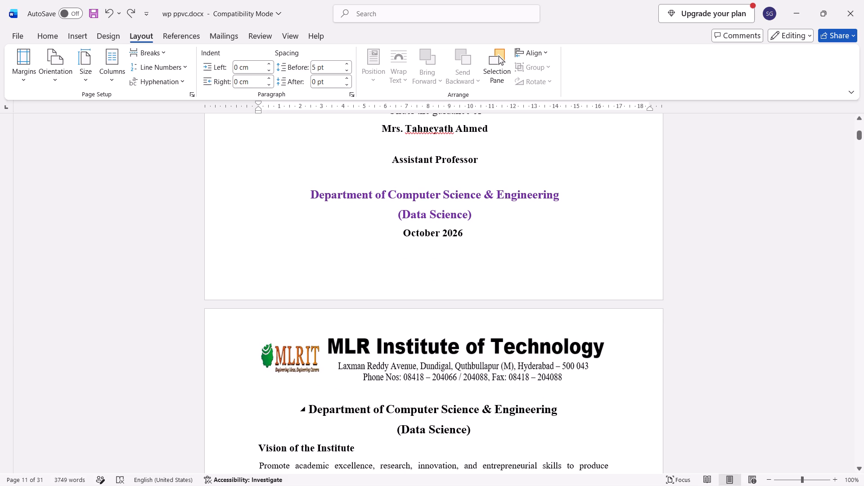
pyautogui.click(319, 407)
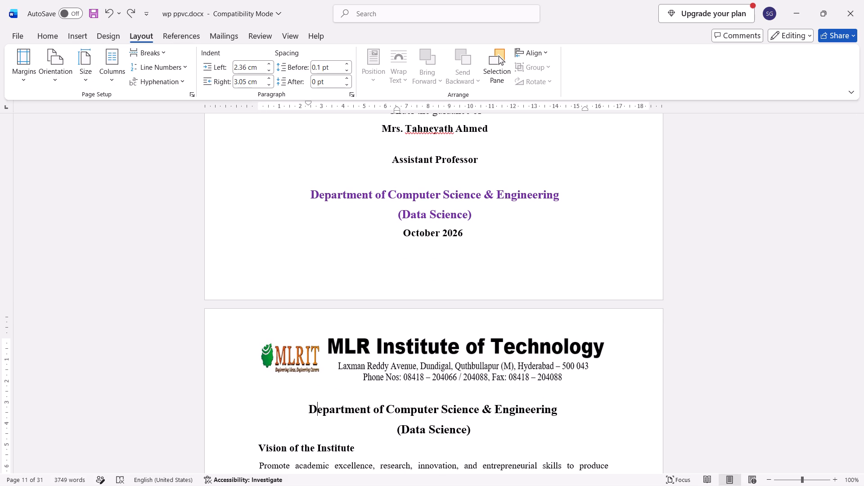
pyautogui.click(107, 33)
pyautogui.click(76, 33)
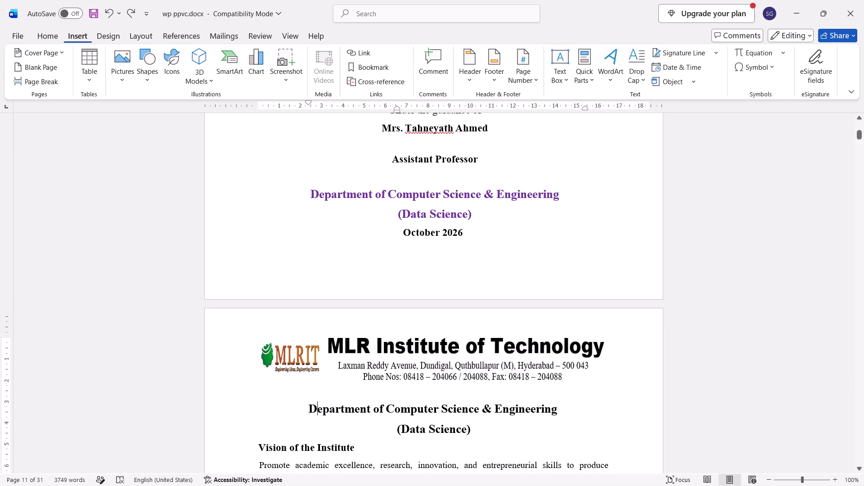
pyautogui.click(521, 76)
pyautogui.click(540, 116)
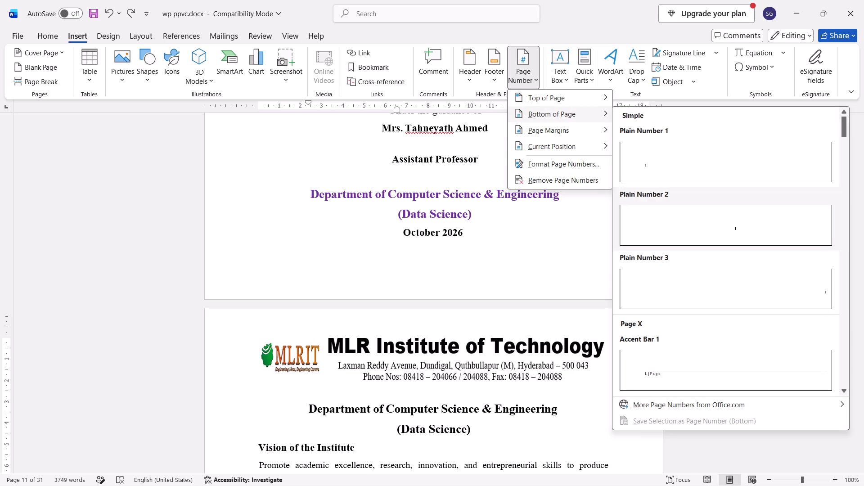
pyautogui.click(740, 225)
# Set the Section 2 footer's page number format to lowercase Roman numerals (i, ii, iii, …).
pyautogui.scroll(-1, 604, 267)
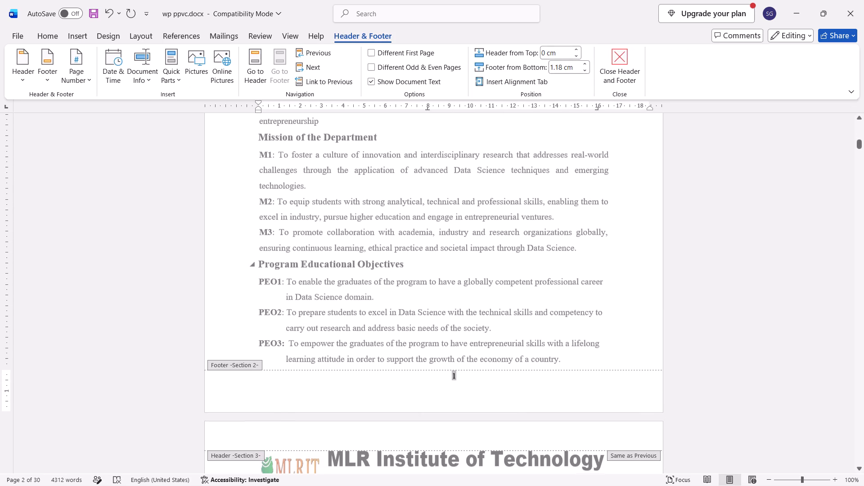
pyautogui.click(81, 81)
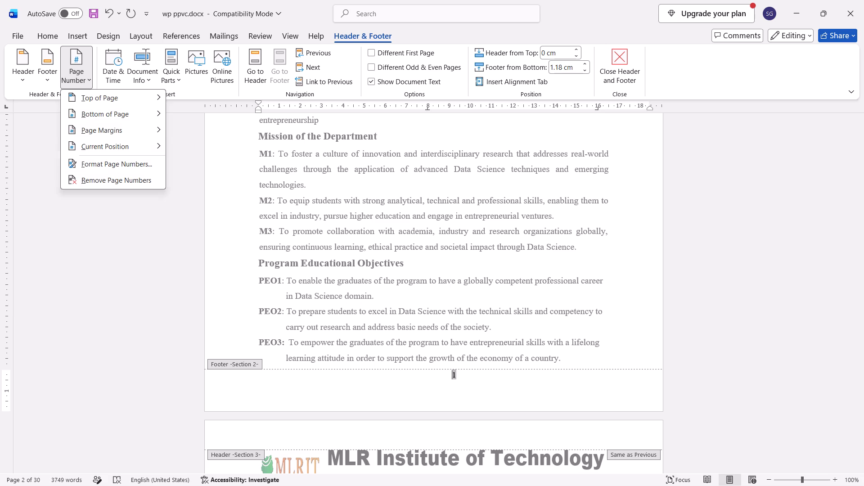
pyautogui.click(102, 159)
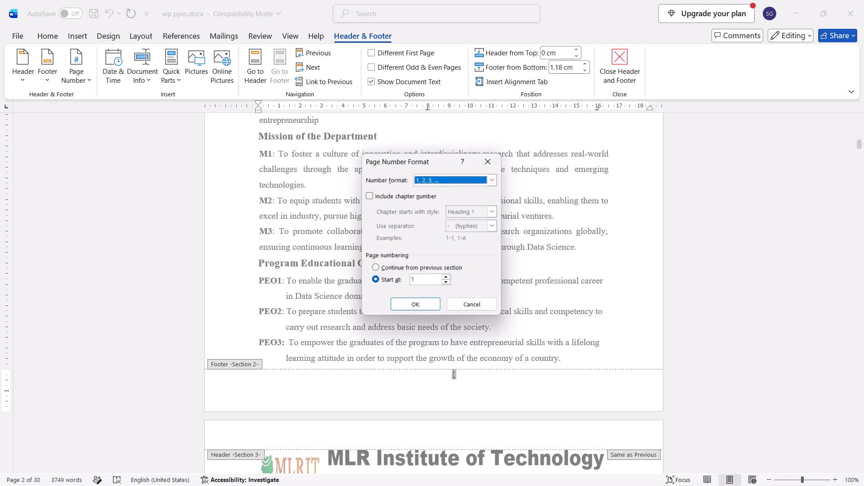
pyautogui.click(451, 180)
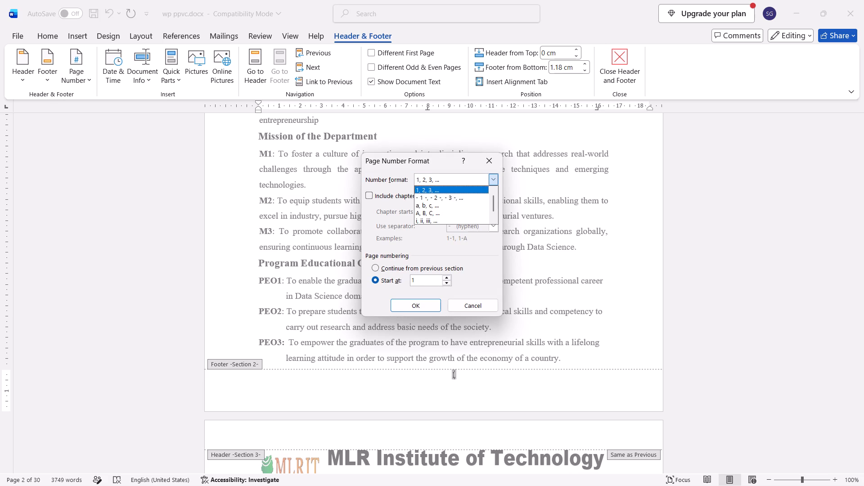
pyautogui.click(427, 221)
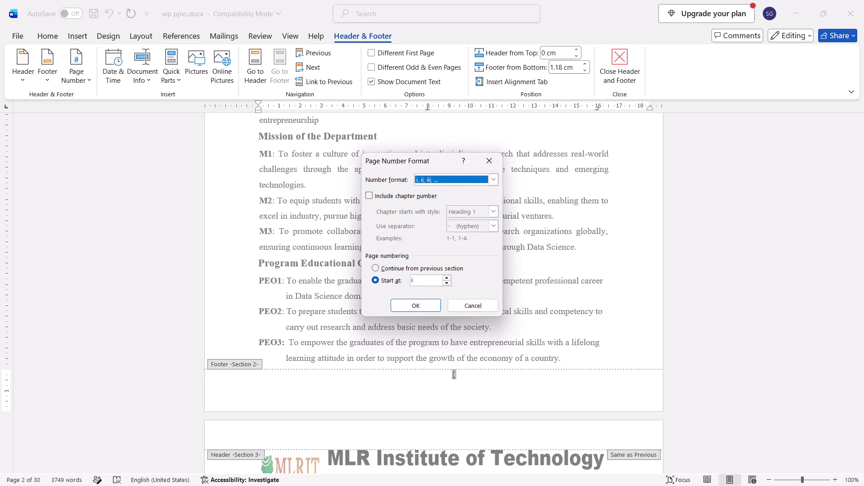
pyautogui.click(396, 300)
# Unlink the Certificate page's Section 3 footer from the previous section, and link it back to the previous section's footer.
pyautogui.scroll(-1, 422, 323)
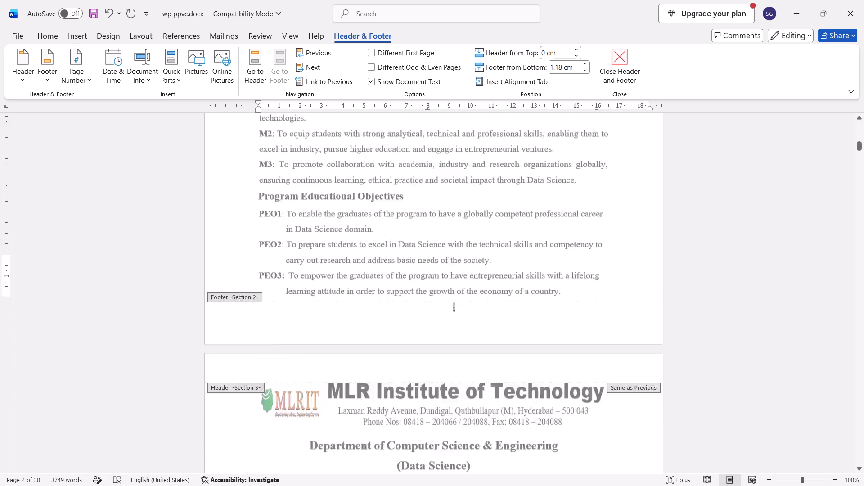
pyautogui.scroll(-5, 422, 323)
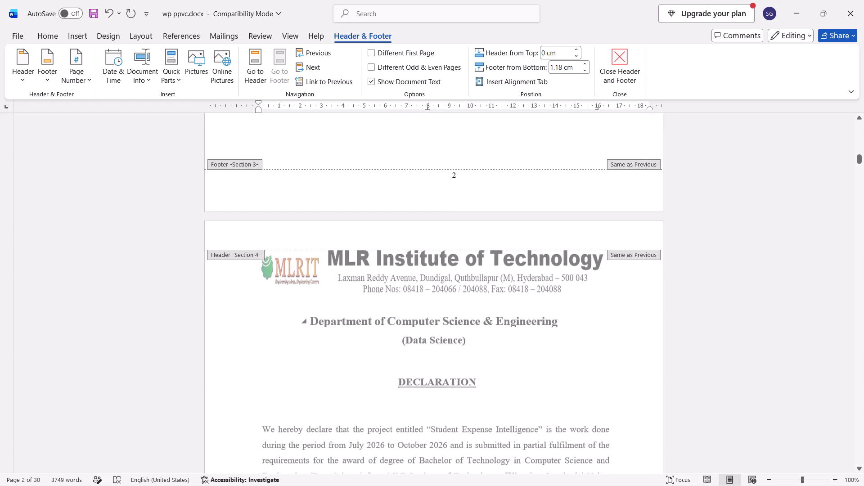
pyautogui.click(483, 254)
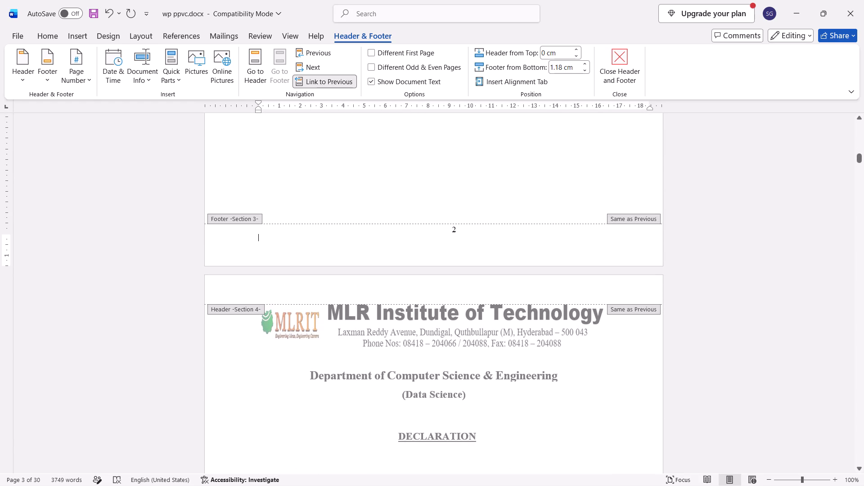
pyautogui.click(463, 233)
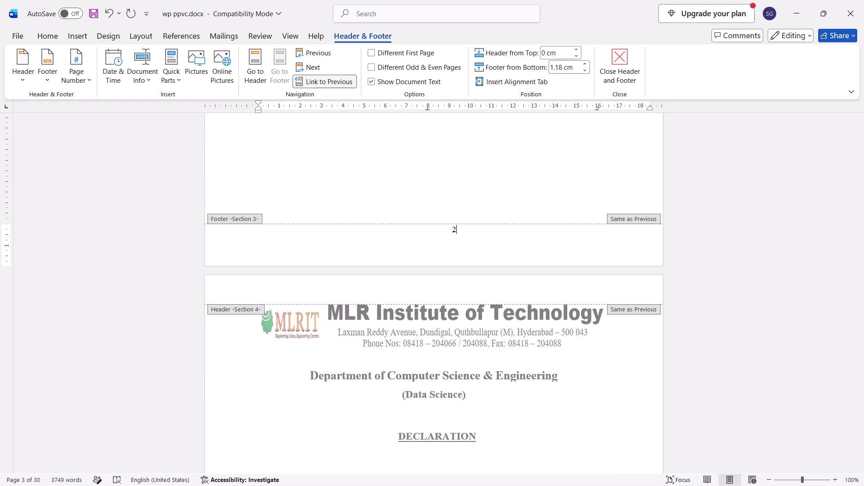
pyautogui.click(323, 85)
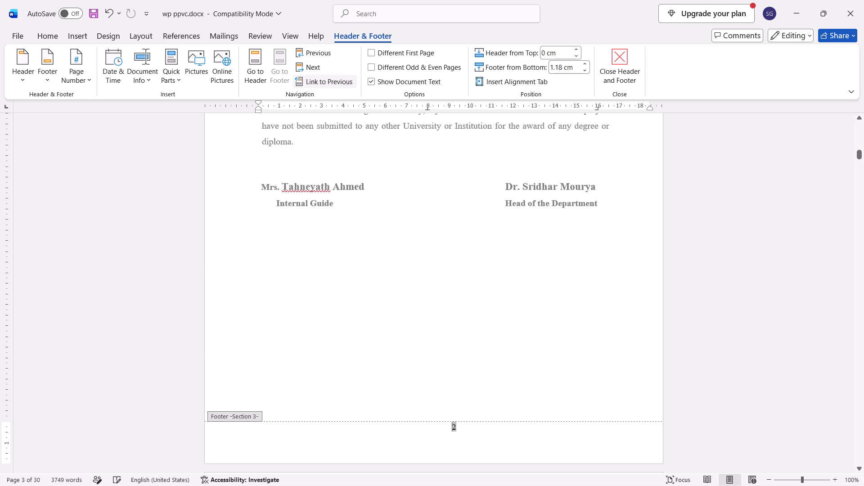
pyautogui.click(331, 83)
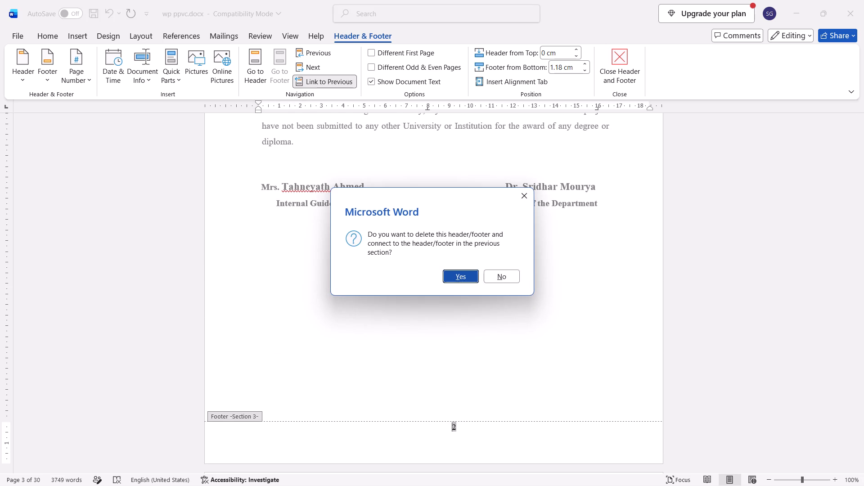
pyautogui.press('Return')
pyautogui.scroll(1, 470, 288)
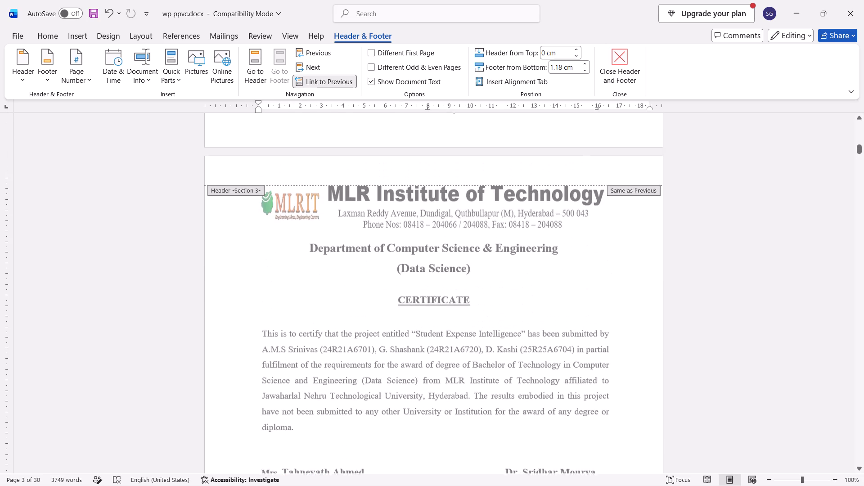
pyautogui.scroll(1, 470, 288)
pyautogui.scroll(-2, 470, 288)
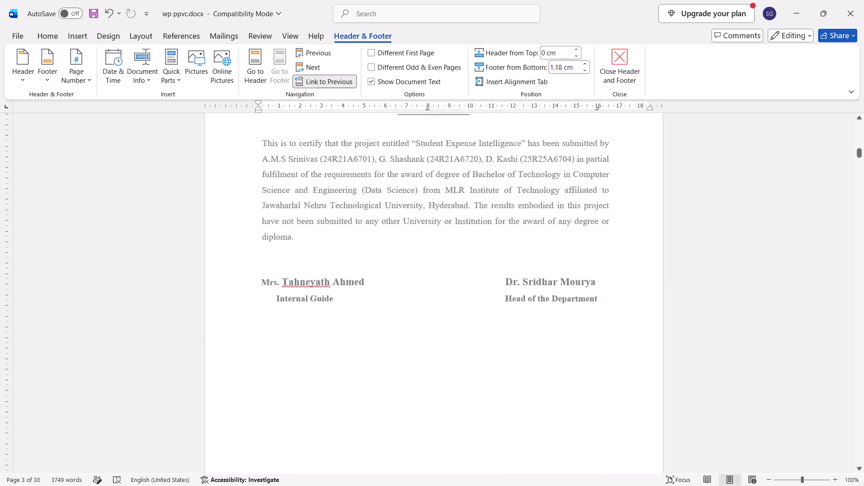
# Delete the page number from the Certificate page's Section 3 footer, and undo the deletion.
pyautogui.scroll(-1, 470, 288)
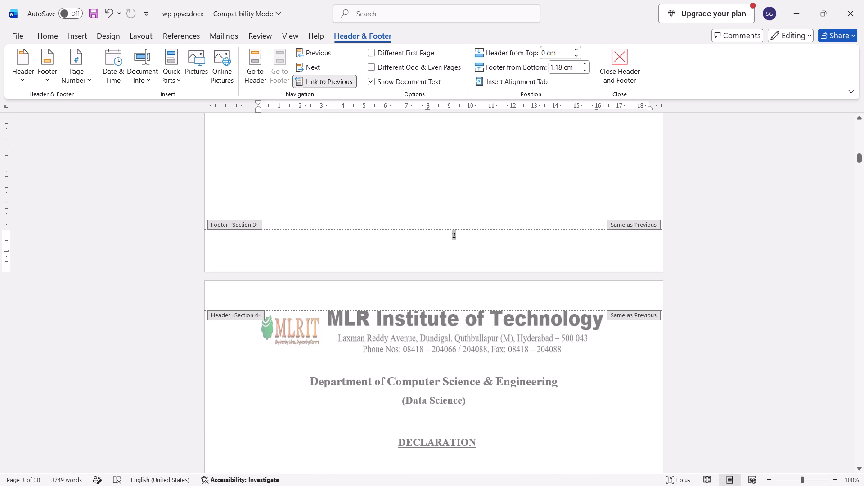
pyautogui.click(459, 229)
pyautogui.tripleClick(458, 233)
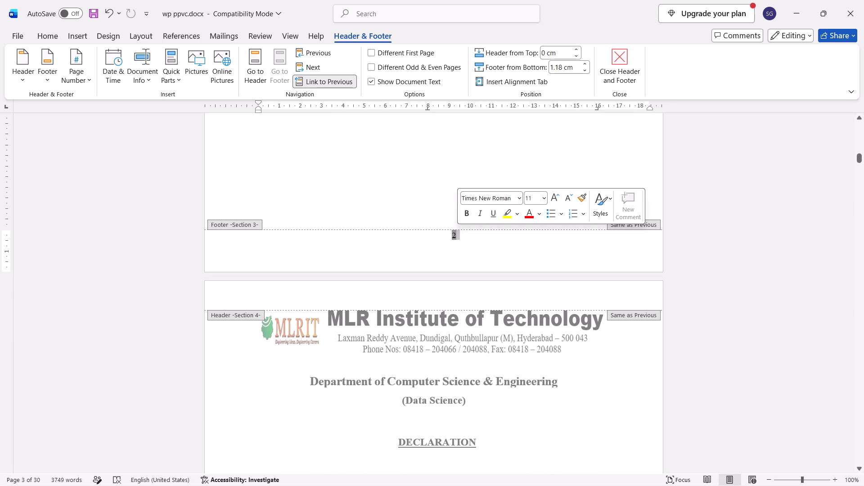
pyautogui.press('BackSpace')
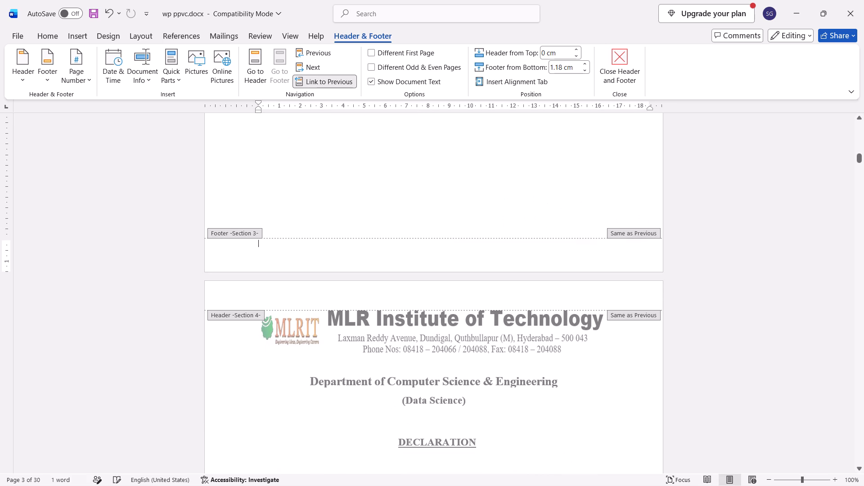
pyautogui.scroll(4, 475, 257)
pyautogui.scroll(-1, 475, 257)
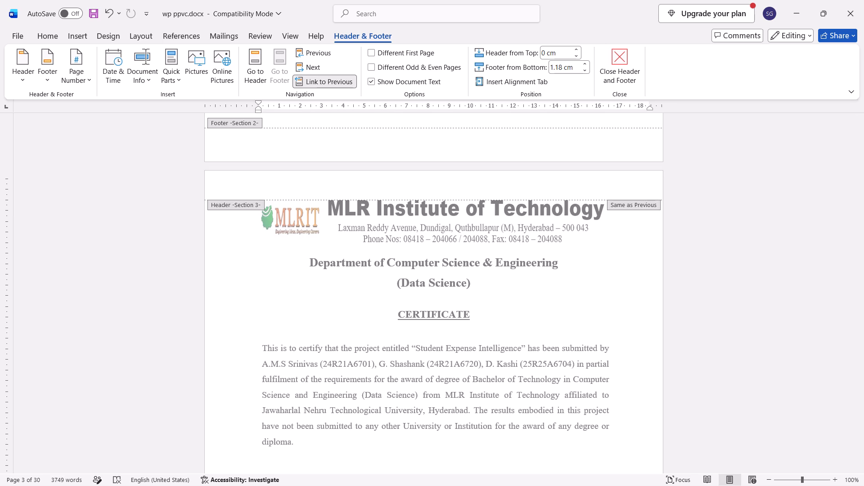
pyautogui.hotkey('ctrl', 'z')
# Set the Certificate page's Section 3 page number format to lowercase Roman numerals (i, ii, iii, …), starting at ii.
pyautogui.scroll(2, 319, 92)
pyautogui.scroll(-1, 449, 151)
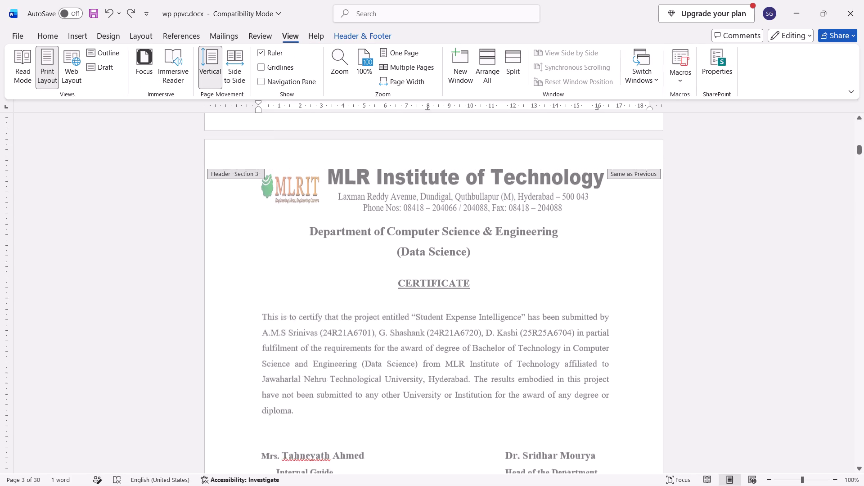
pyautogui.scroll(-3, 449, 151)
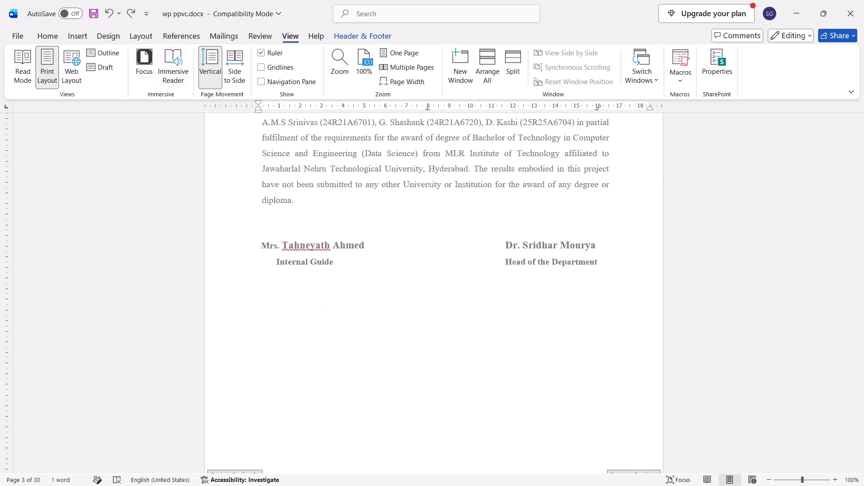
pyautogui.click(91, 31)
pyautogui.scroll(-2, 199, 129)
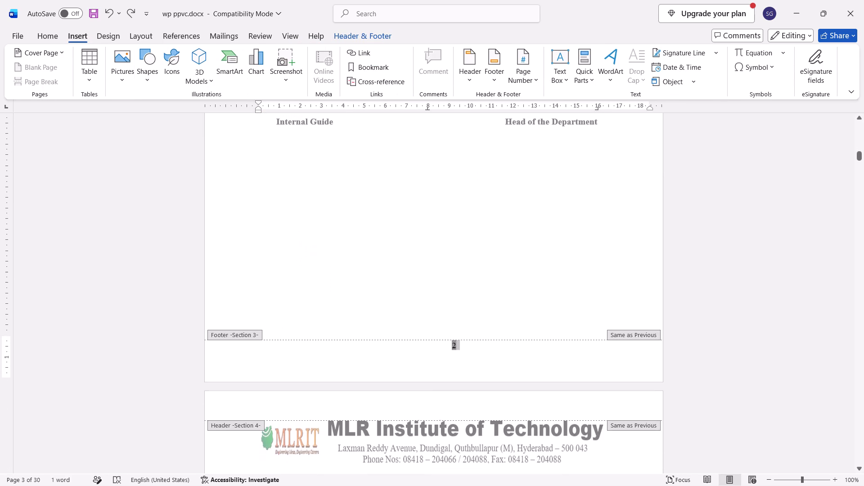
pyautogui.doubleClick(453, 346)
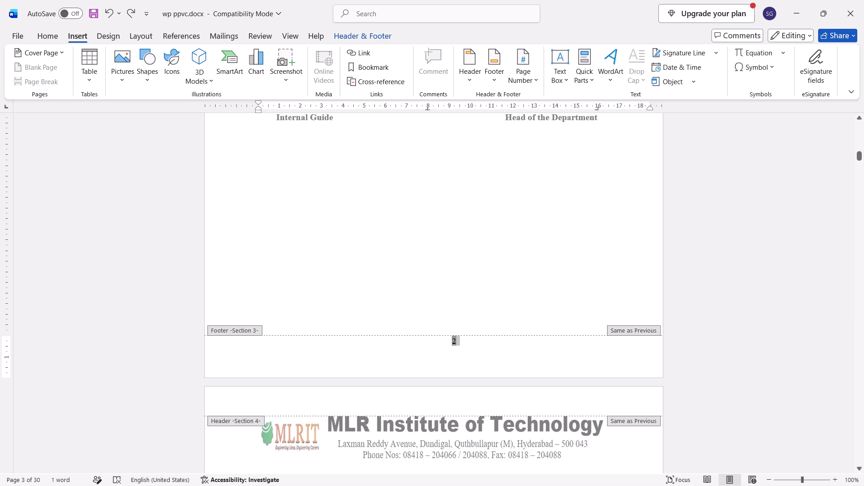
pyautogui.click(460, 345)
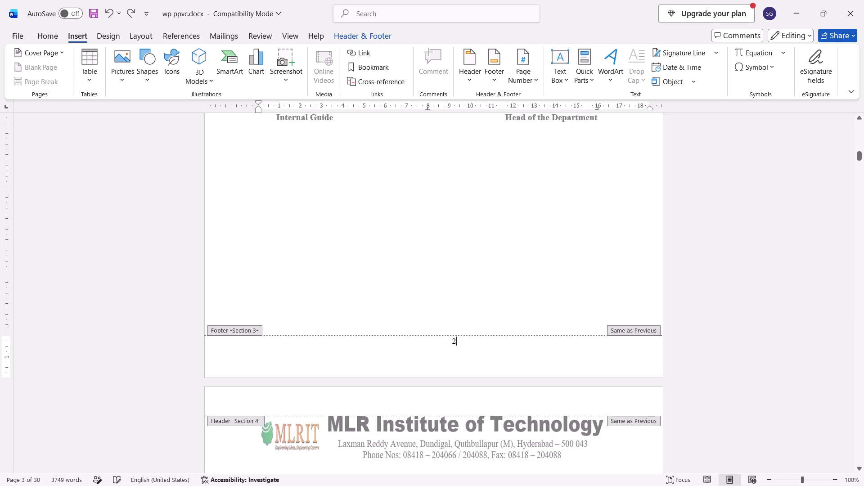
pyautogui.doubleClick(459, 345)
pyautogui.doubleClick(454, 343)
pyautogui.click(532, 79)
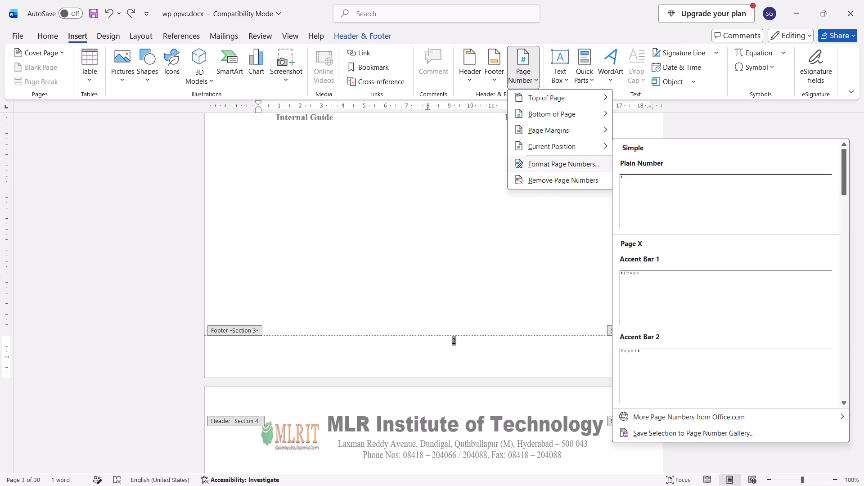
pyautogui.click(540, 157)
pyautogui.click(439, 184)
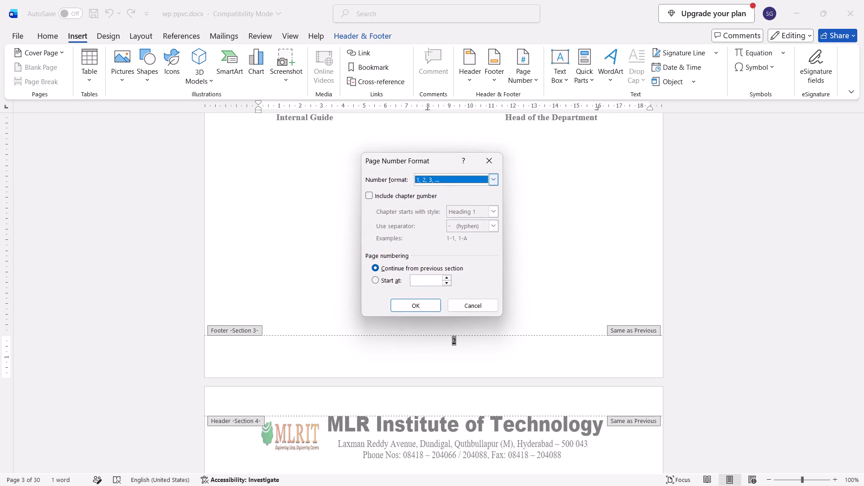
pyautogui.click(428, 218)
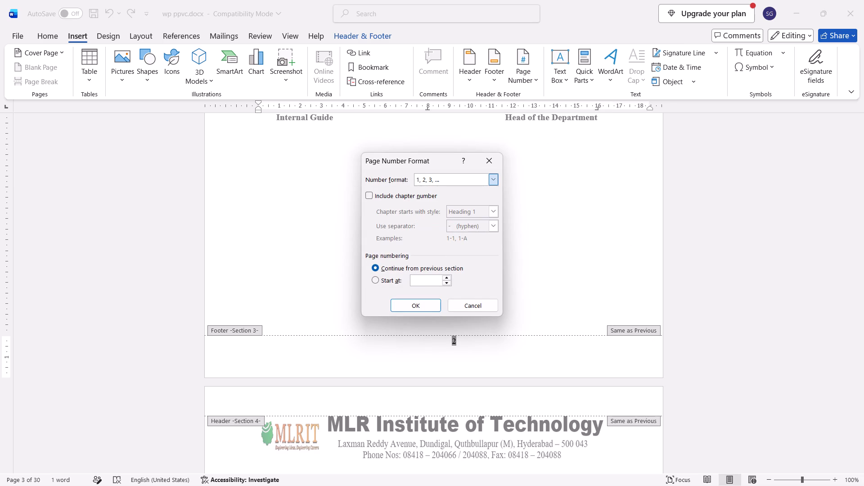
pyautogui.click(380, 279)
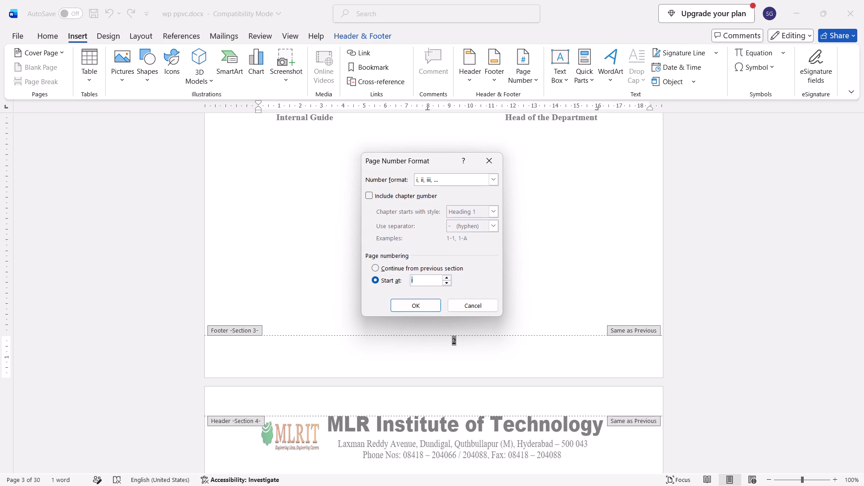
pyautogui.click(430, 280)
pyautogui.press('BackSpace')
pyautogui.write('ii')
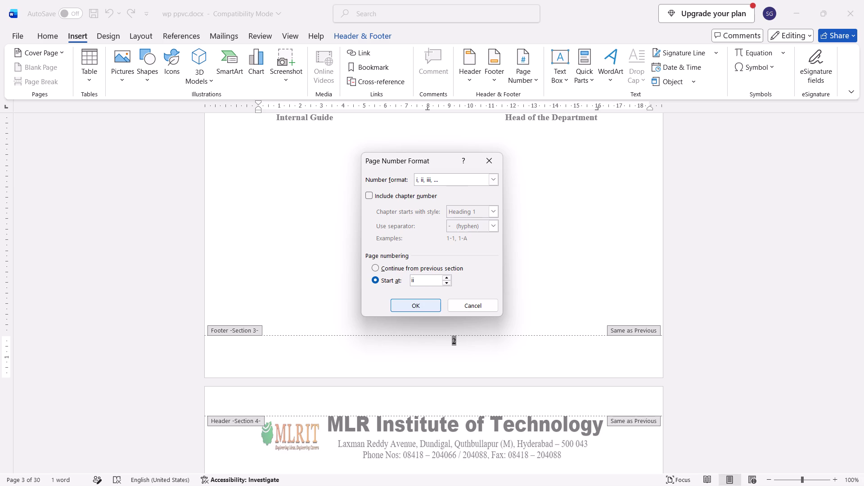
pyautogui.click(394, 301)
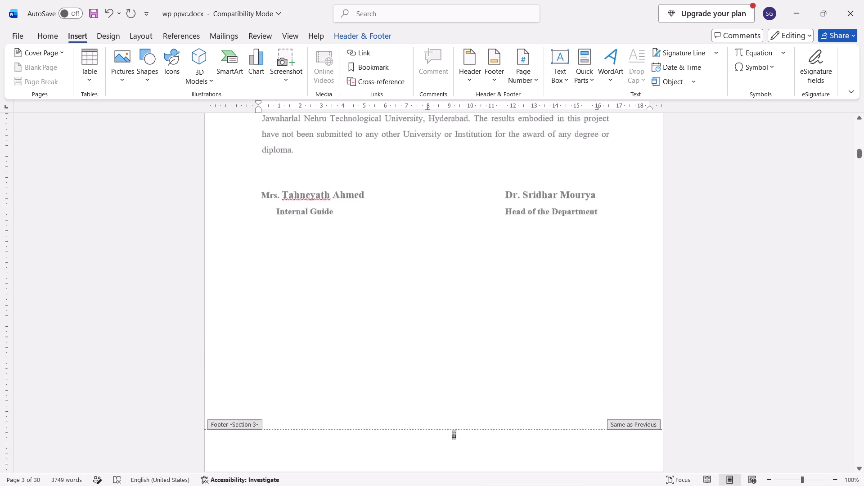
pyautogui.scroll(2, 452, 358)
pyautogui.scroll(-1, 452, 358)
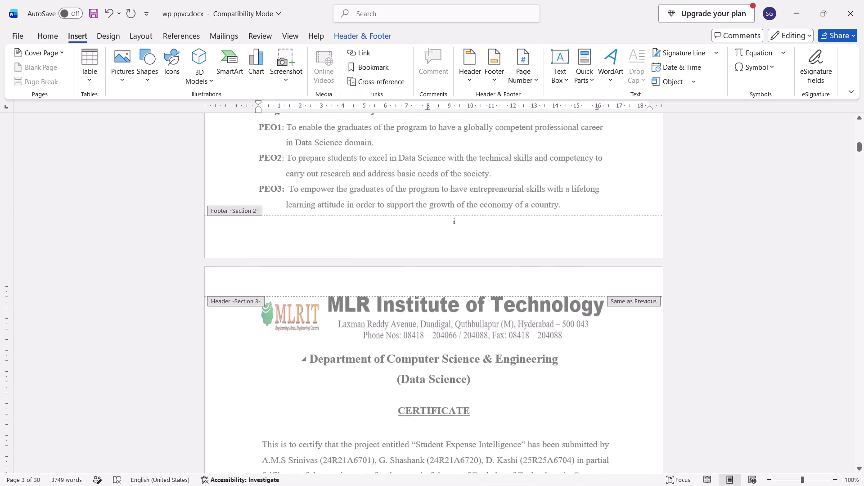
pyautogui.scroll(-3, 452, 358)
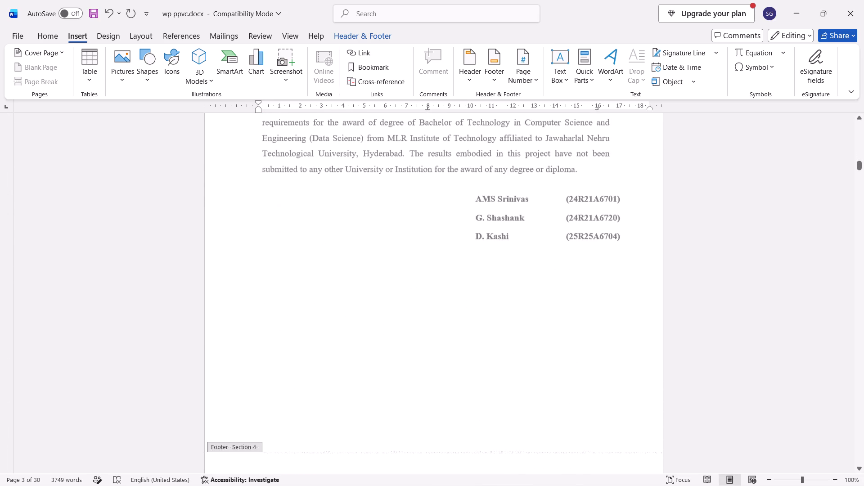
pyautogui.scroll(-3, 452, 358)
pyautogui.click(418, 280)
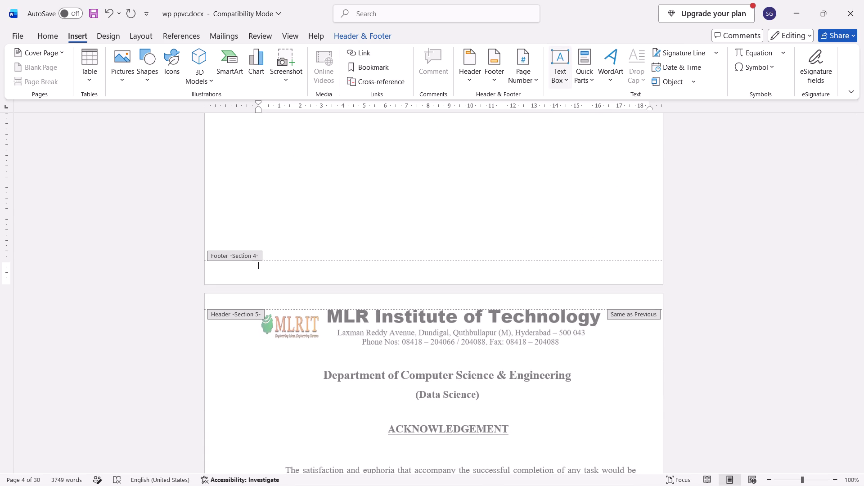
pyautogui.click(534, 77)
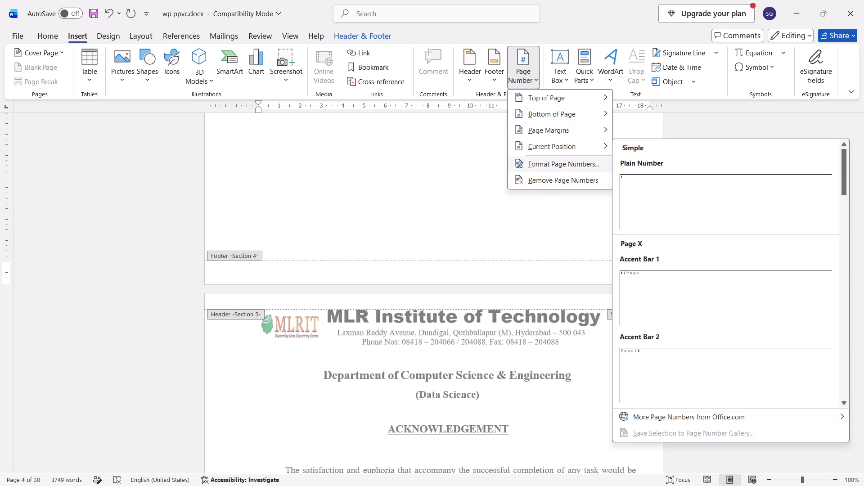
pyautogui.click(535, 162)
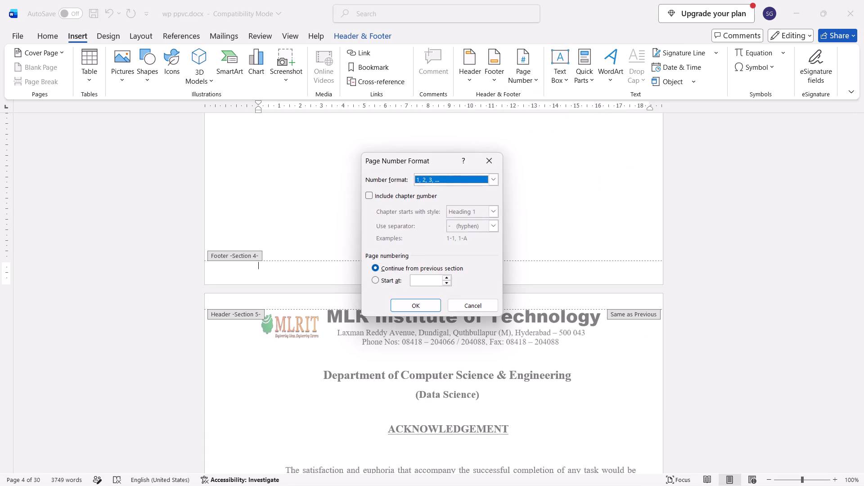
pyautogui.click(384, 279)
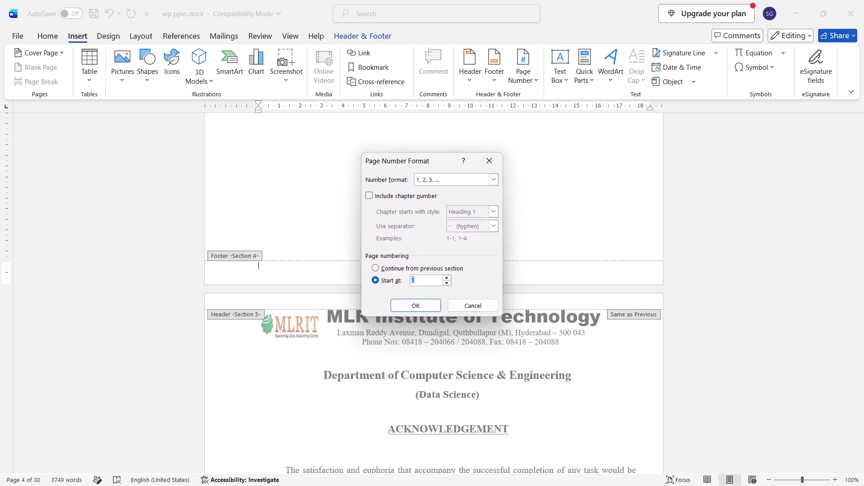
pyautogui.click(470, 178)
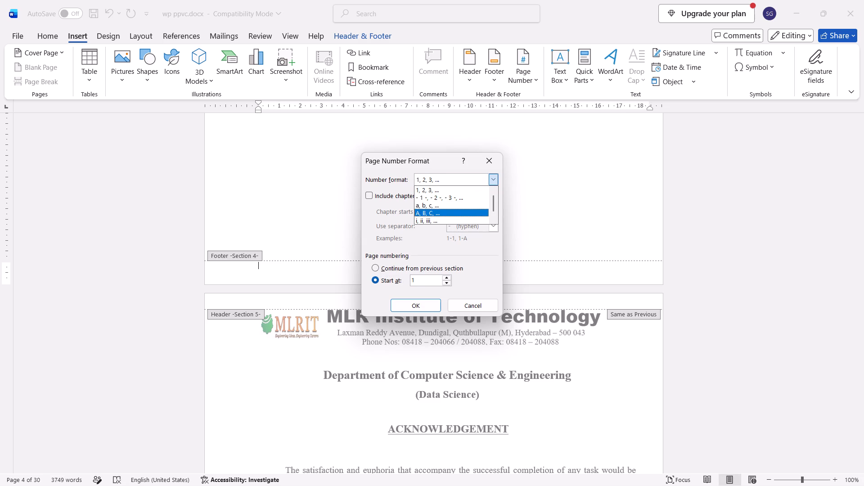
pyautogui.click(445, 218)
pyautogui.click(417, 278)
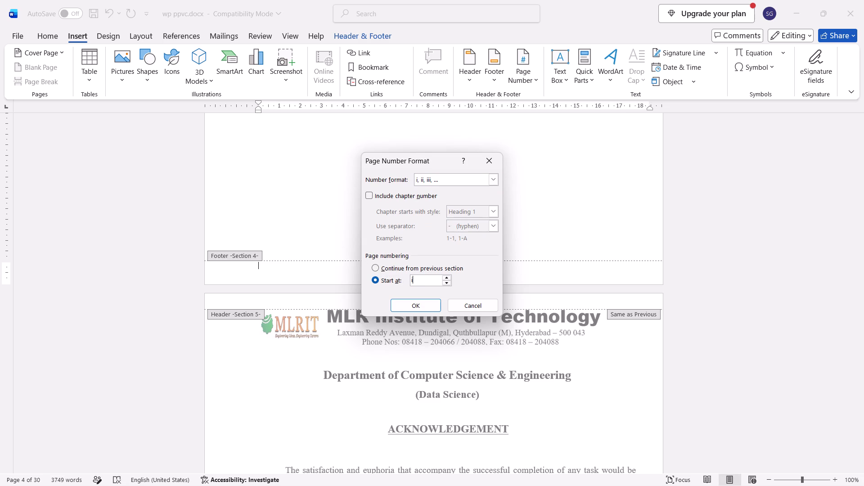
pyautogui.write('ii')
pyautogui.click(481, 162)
# Link the Declaration page's Section 4 footer to the previous section's footer.
pyautogui.click(423, 264)
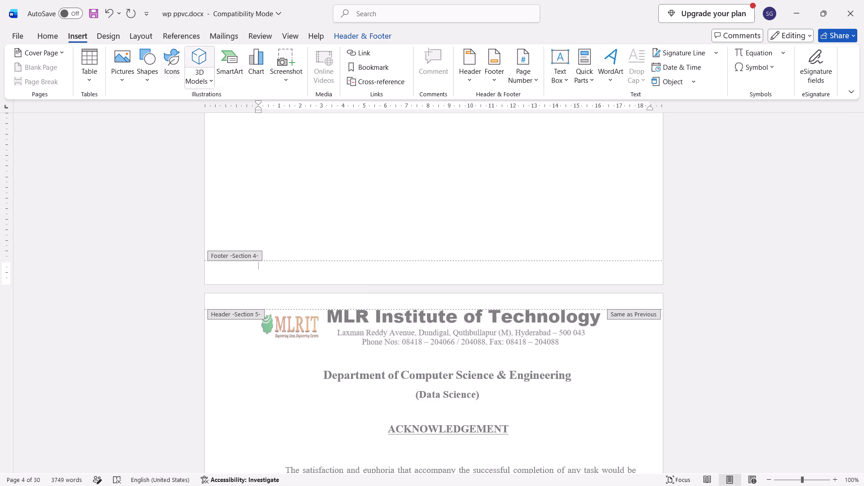
pyautogui.click(137, 33)
pyautogui.click(107, 41)
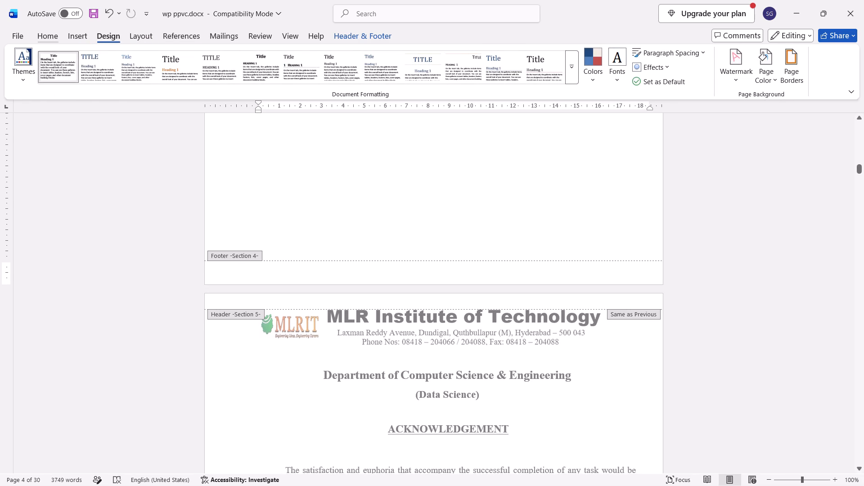
pyautogui.click(93, 35)
pyautogui.click(344, 43)
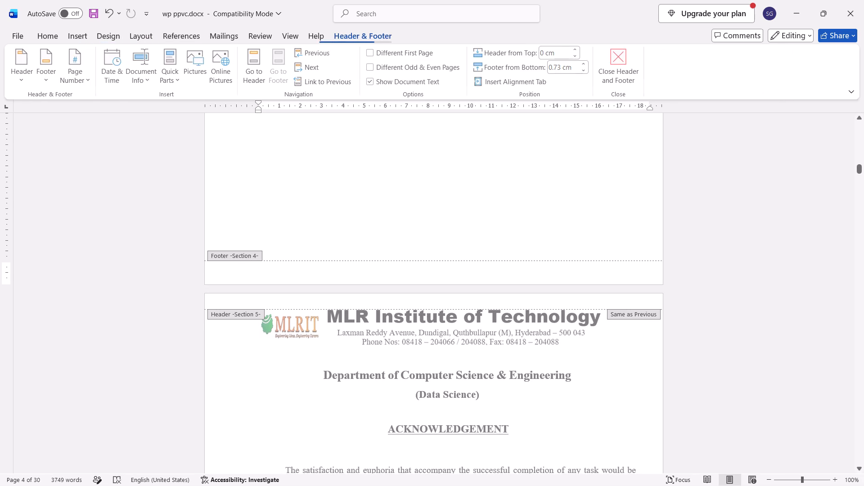
pyautogui.click(347, 77)
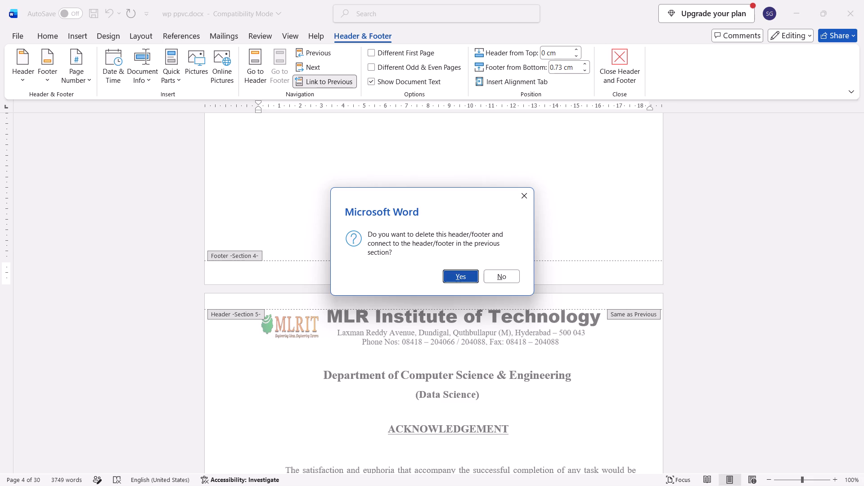
pyautogui.press('Return')
pyautogui.scroll(2, 323, 242)
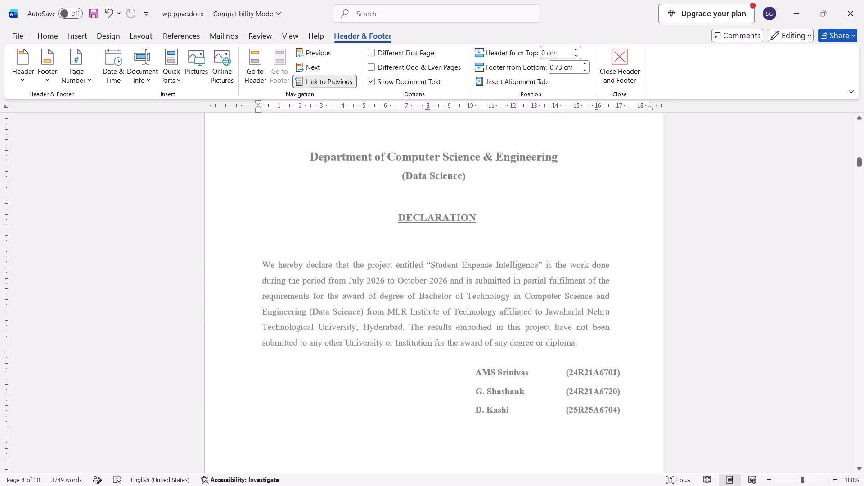
pyautogui.scroll(2, 323, 242)
pyautogui.scroll(-2, 323, 242)
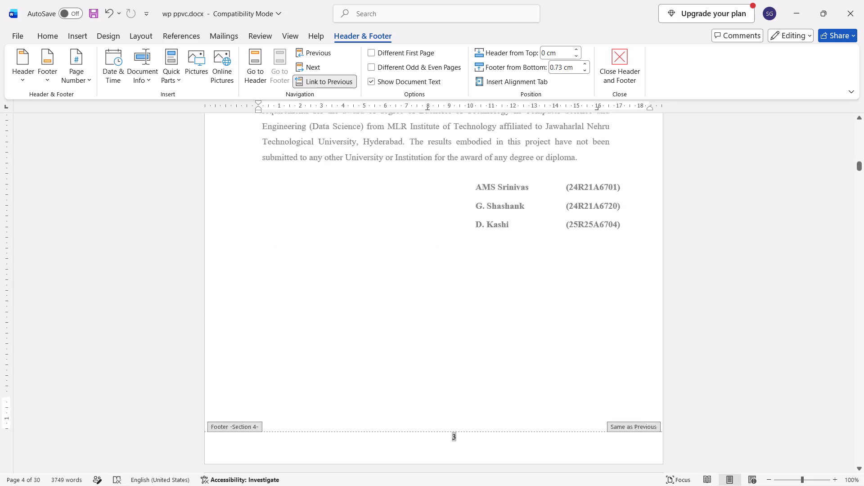
# Set the Declaration page's Section 4 page number format to lowercase Roman numerals (i, ii, iii, …), continuing from the previous section.
pyautogui.scroll(-1, 323, 242)
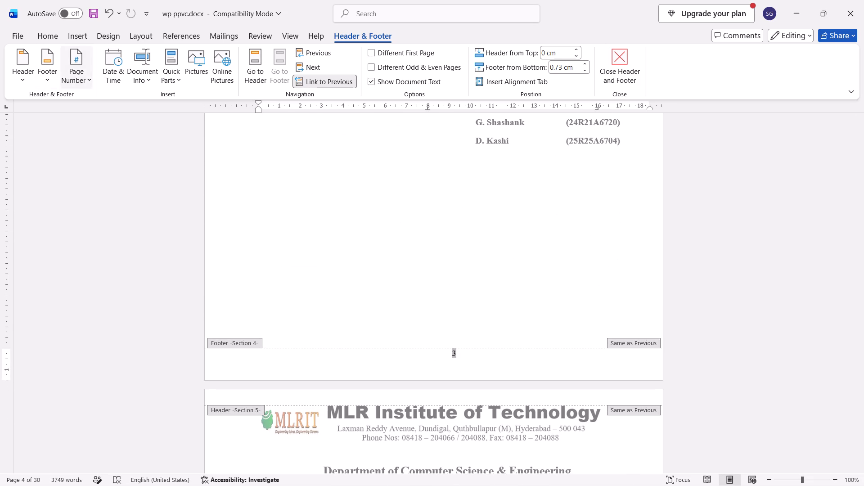
pyautogui.click(63, 74)
pyautogui.click(83, 117)
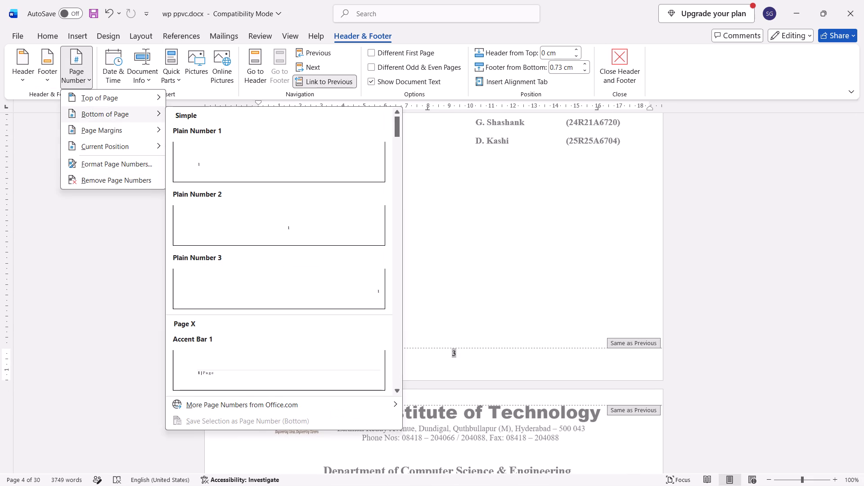
pyautogui.click(97, 160)
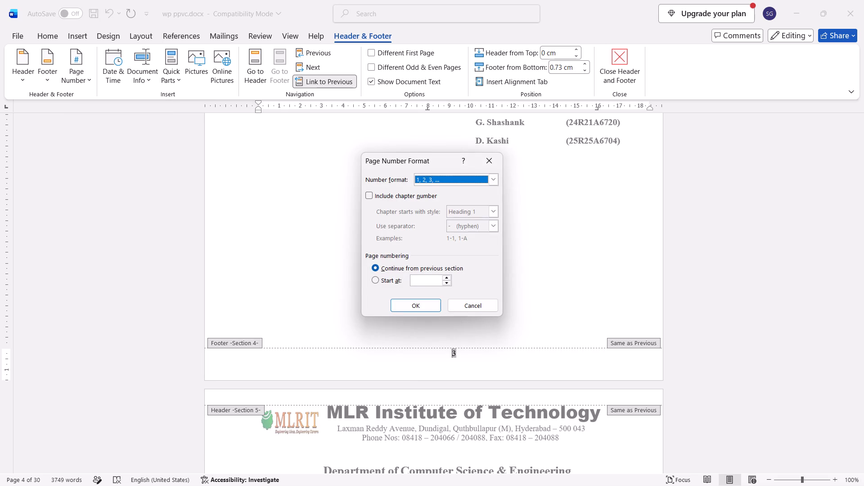
pyautogui.click(422, 179)
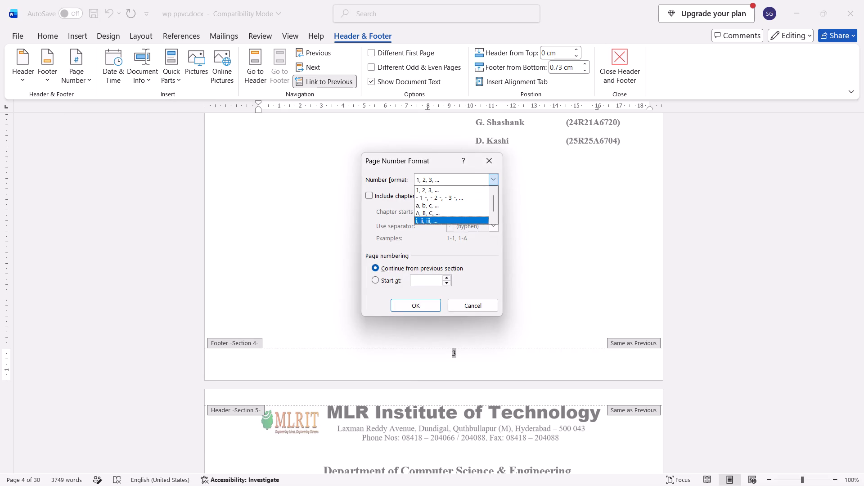
pyautogui.click(431, 218)
pyautogui.click(409, 304)
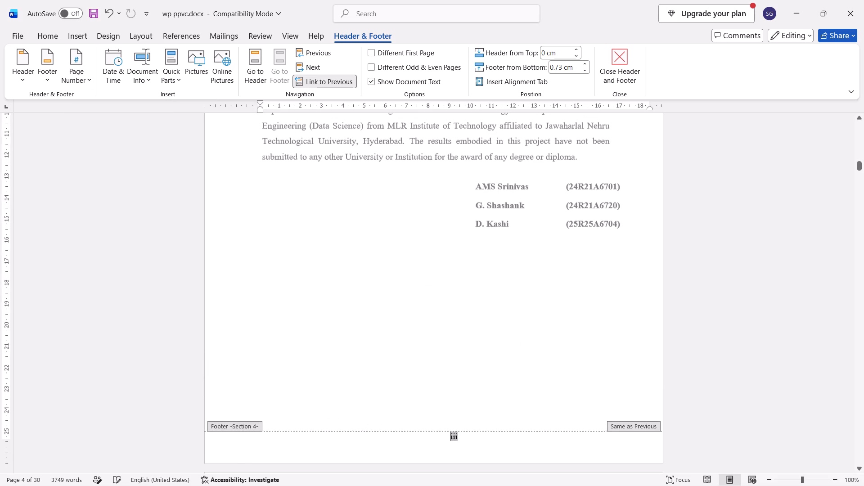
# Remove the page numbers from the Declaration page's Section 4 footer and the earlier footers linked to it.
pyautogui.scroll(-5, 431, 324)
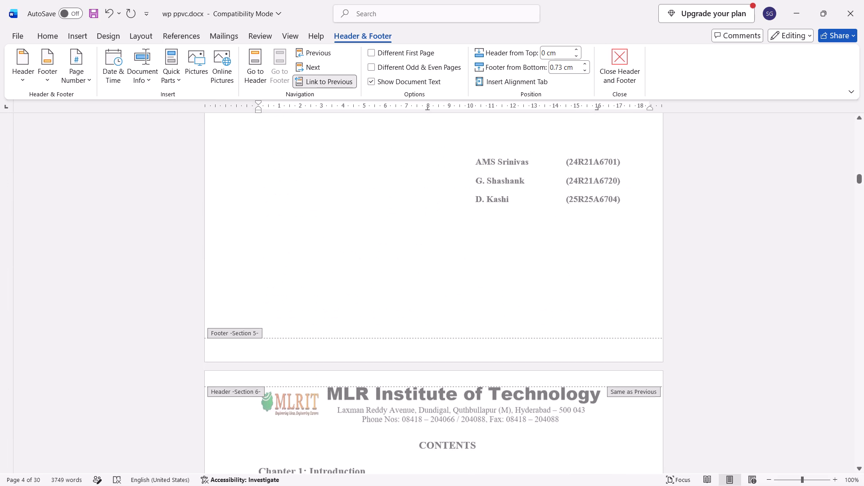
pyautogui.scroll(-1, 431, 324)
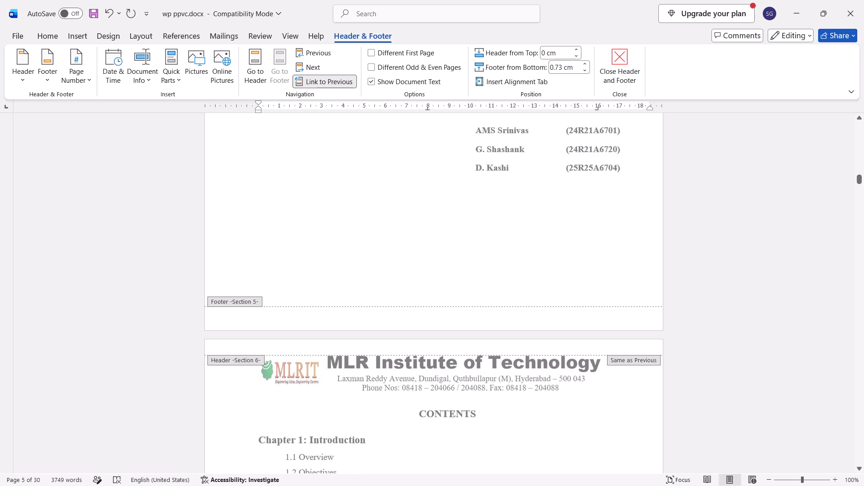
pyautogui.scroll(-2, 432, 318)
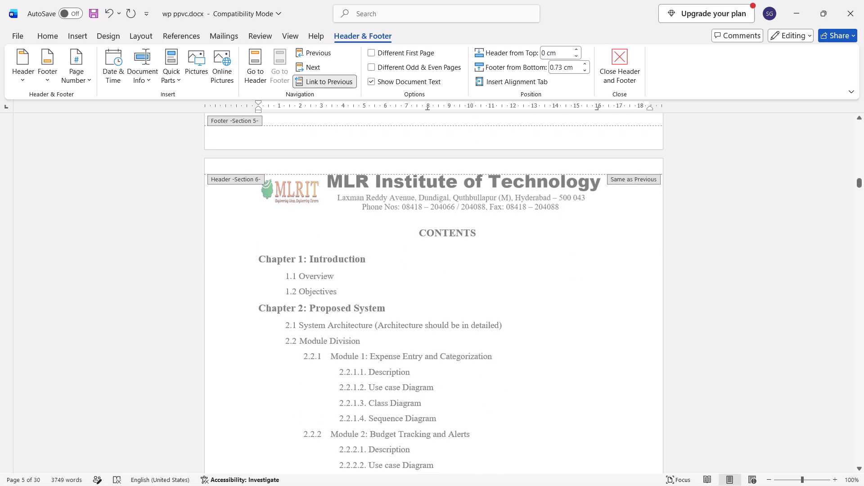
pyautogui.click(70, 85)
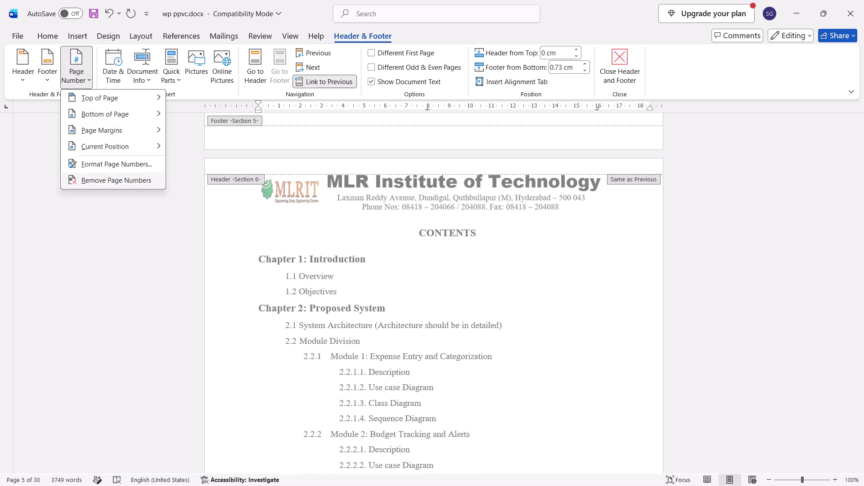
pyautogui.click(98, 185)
# Insert a Plain Number 2 page number at the bottom of the Section 2 page, using lowercase Roman numerals starting at i.
pyautogui.scroll(4, 176, 215)
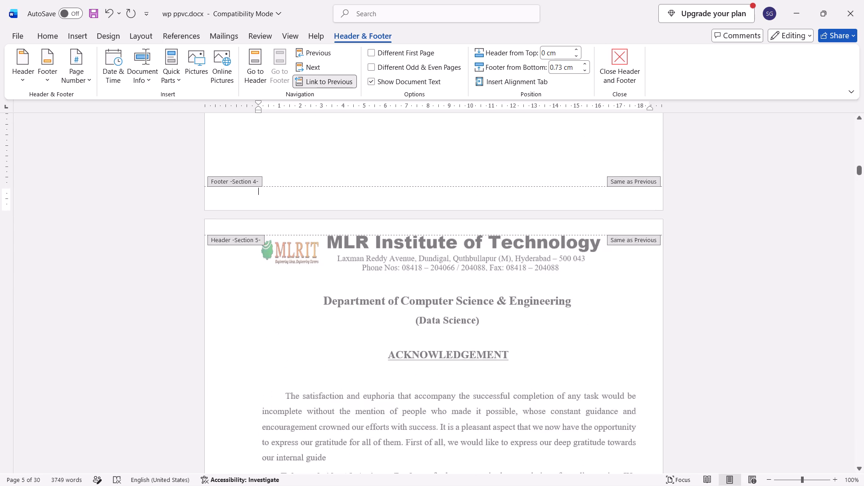
pyautogui.scroll(9, 176, 215)
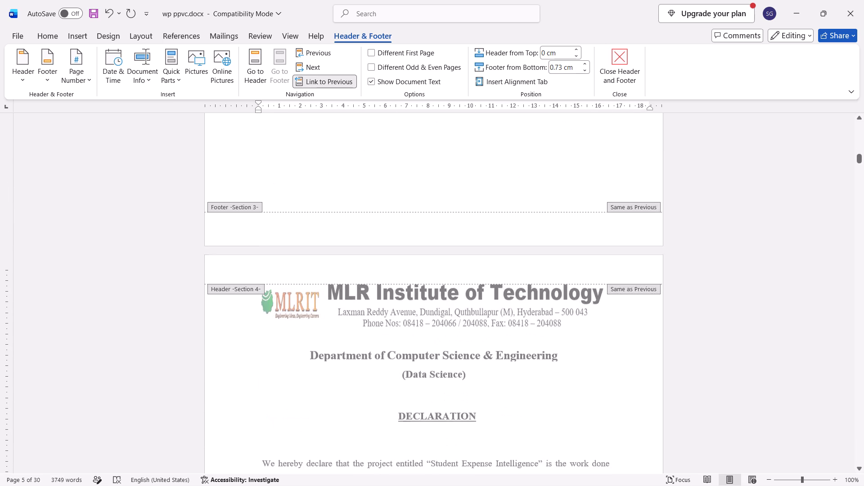
pyautogui.scroll(4, 176, 215)
pyautogui.scroll(-2, 176, 215)
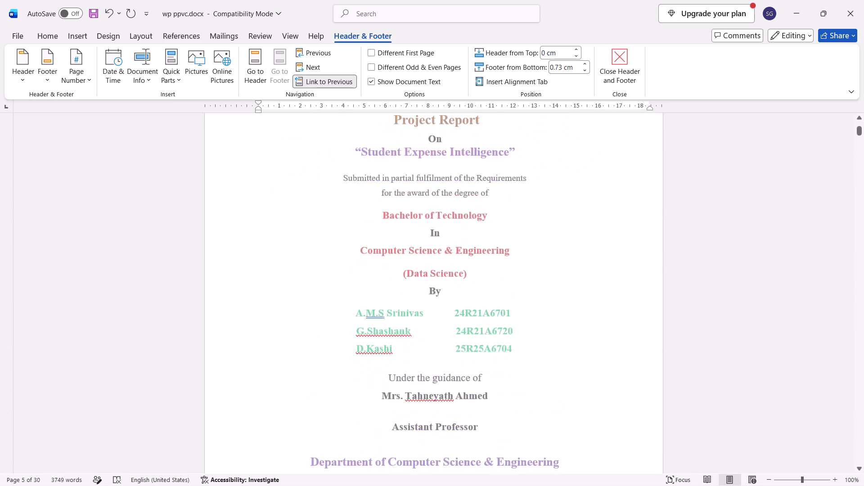
pyautogui.scroll(-3, 176, 215)
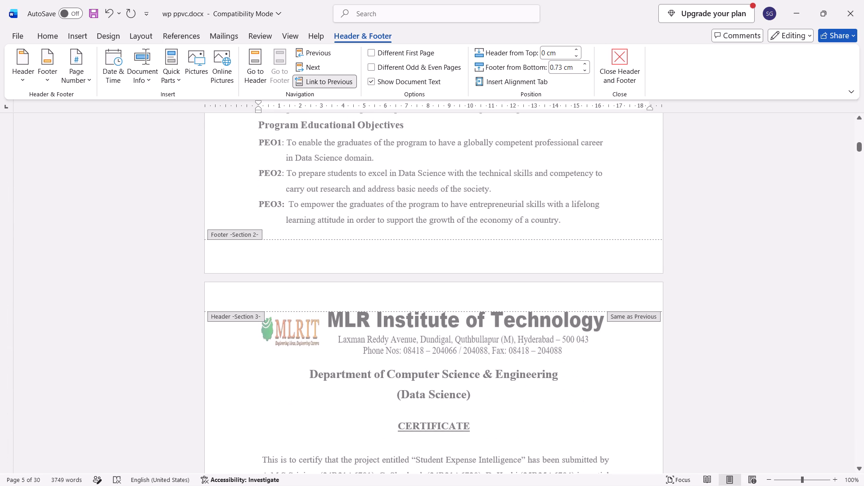
pyautogui.click(366, 248)
pyautogui.click(82, 72)
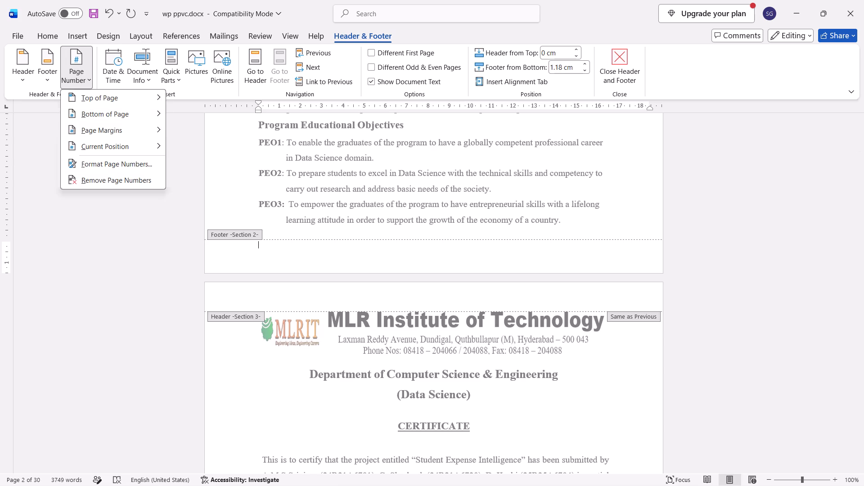
pyautogui.click(89, 159)
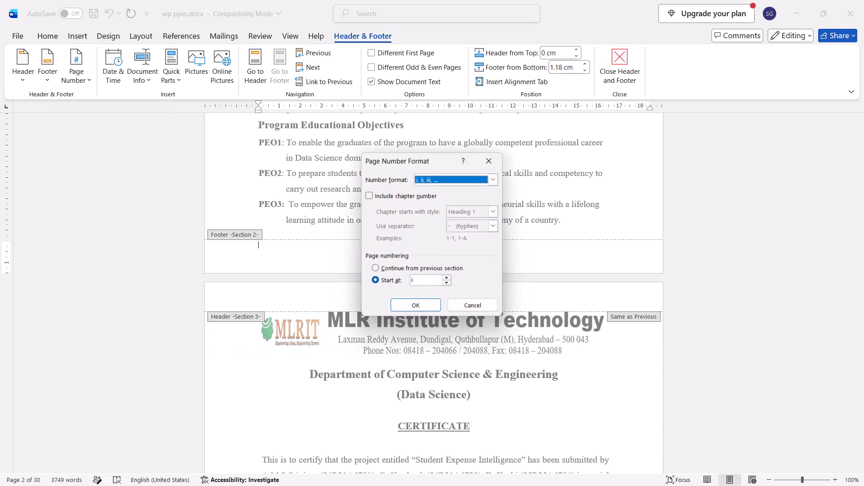
pyautogui.click(413, 302)
pyautogui.scroll(-1, 459, 337)
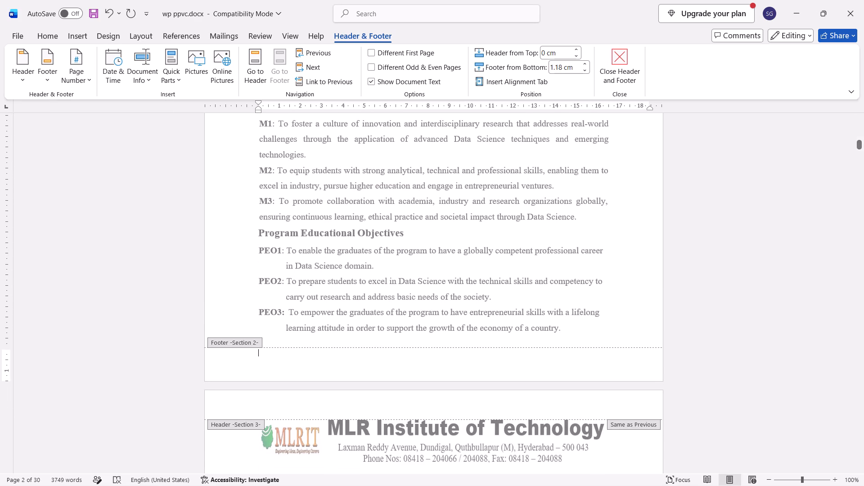
pyautogui.click(72, 71)
pyautogui.click(98, 113)
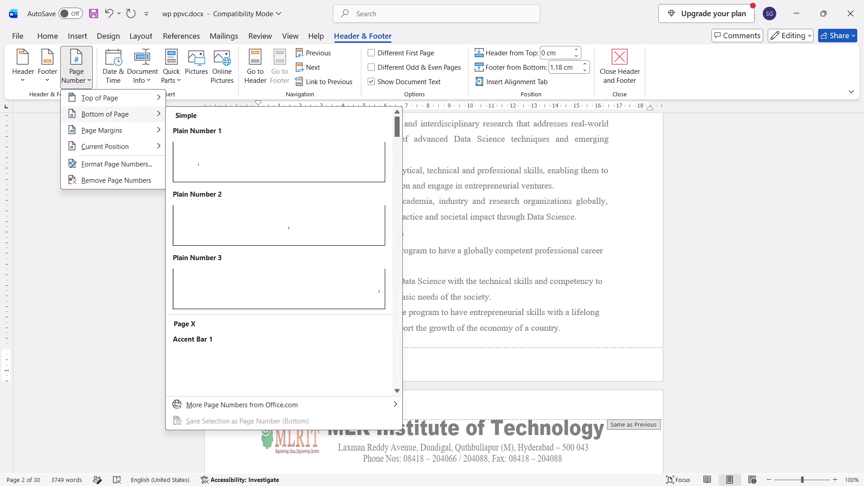
pyautogui.click(252, 214)
# Link the Acknowledgement page's Section 5 footer to the previous section's footer.
pyautogui.scroll(1, 341, 294)
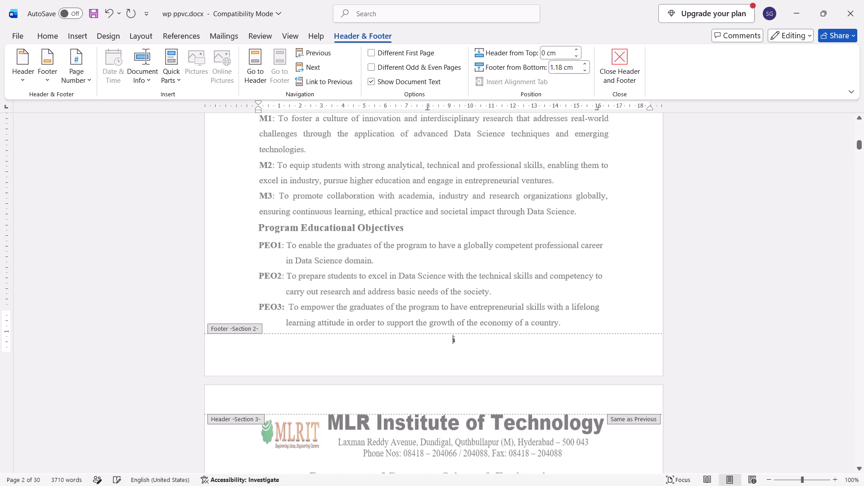
pyautogui.scroll(1, 341, 294)
pyautogui.scroll(-6, 341, 294)
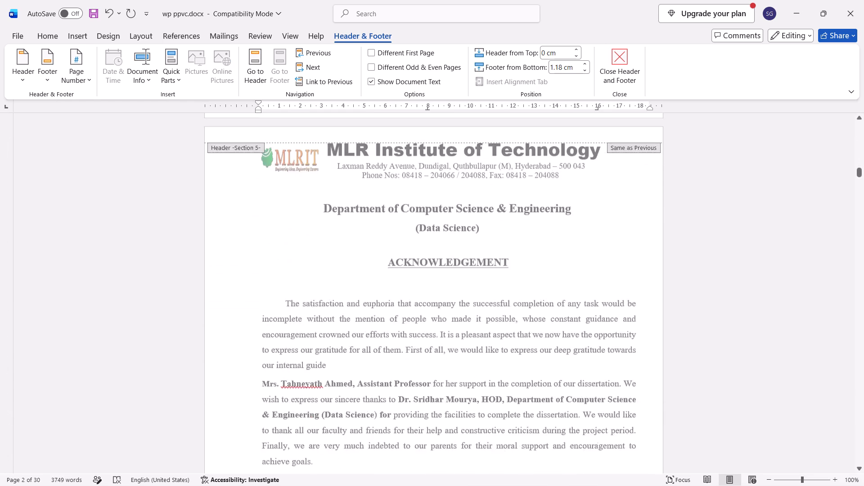
pyautogui.scroll(-3, 341, 294)
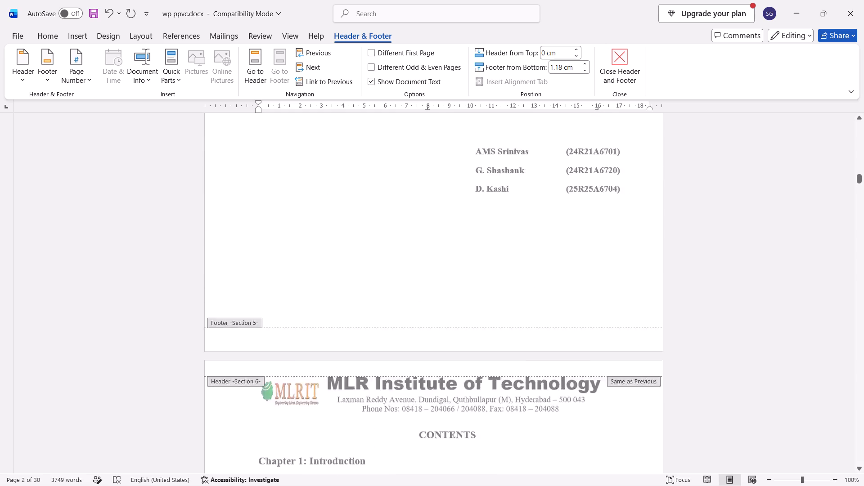
pyautogui.click(382, 382)
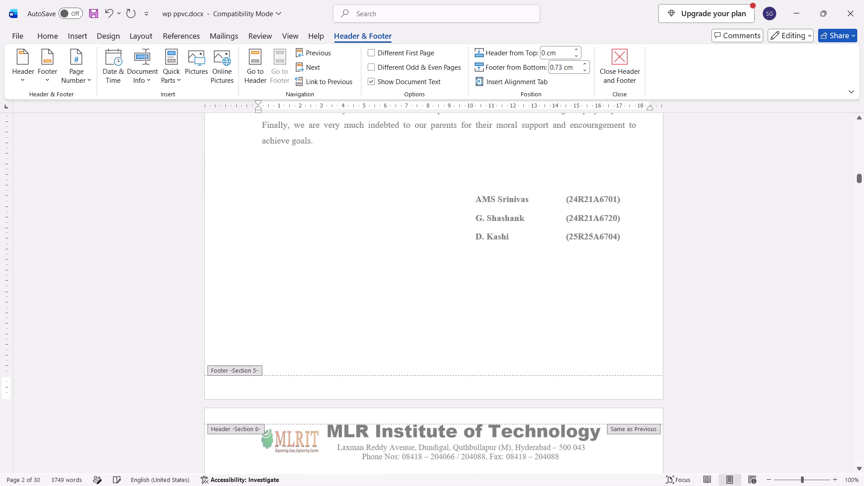
pyautogui.click(321, 83)
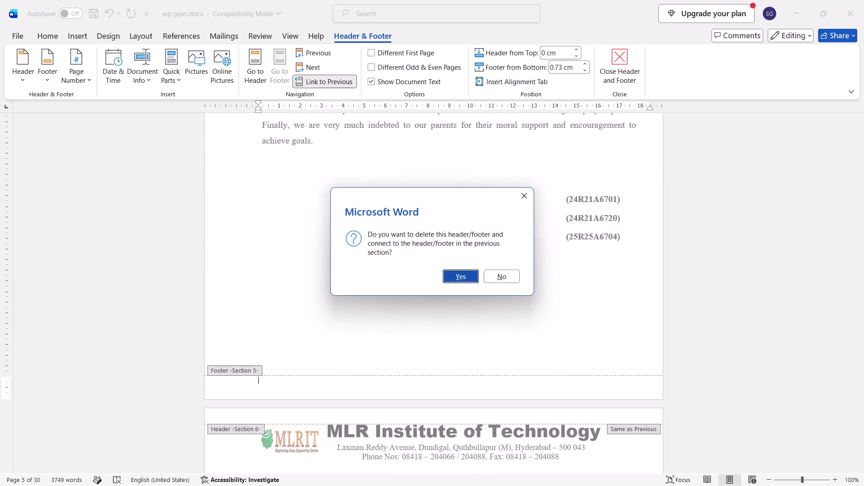
pyautogui.click(321, 83)
pyautogui.press('Return')
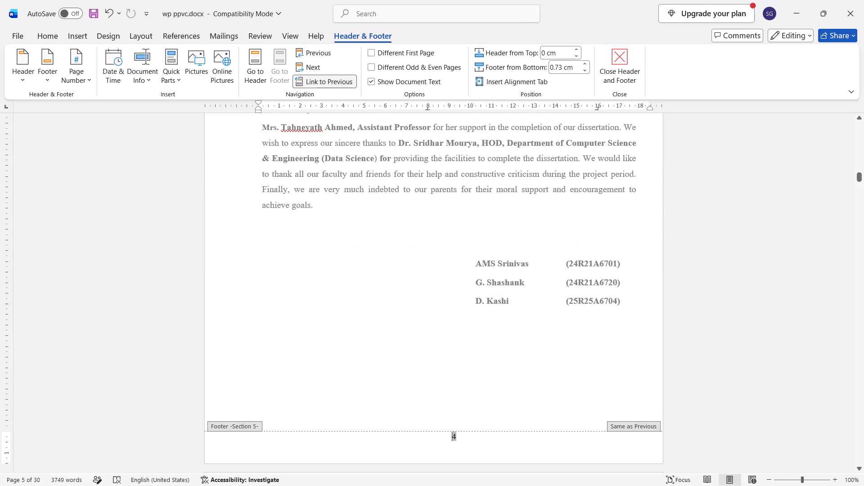
# Set the Acknowledgement page's Section 5 page number format to lowercase Roman numerals (i, ii, iii, …), starting at iv.
pyautogui.scroll(-2, 289, 265)
pyautogui.click(84, 86)
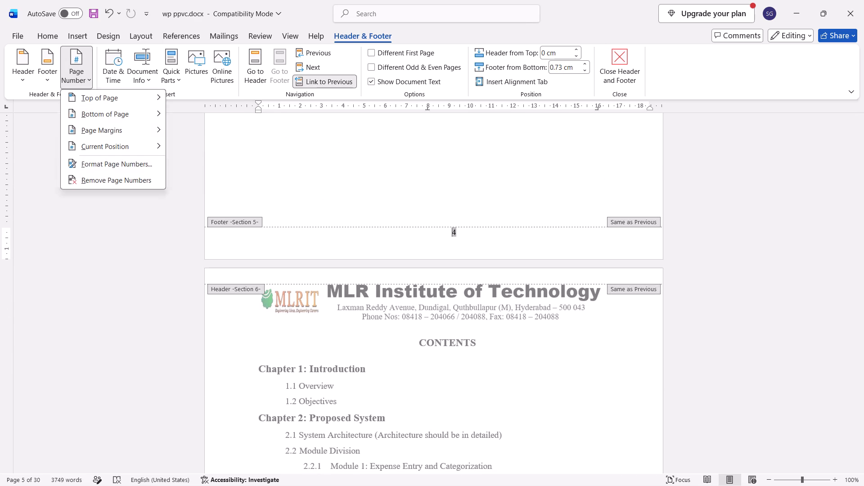
pyautogui.click(106, 162)
pyautogui.click(435, 176)
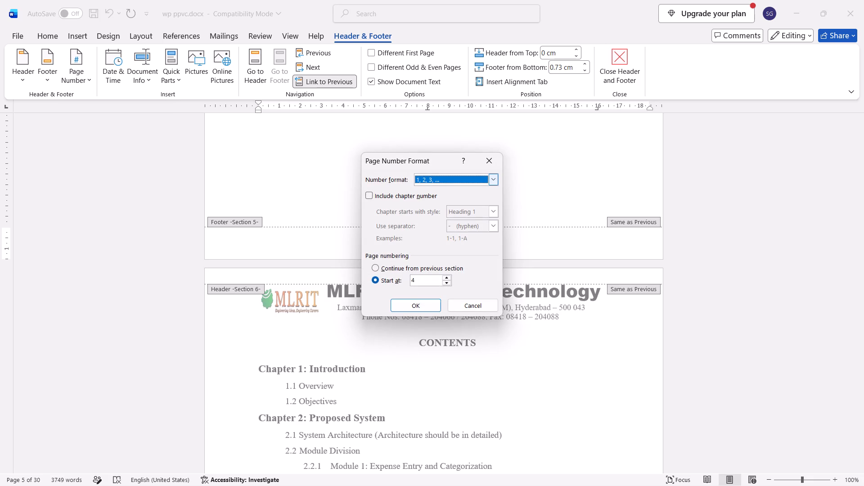
pyautogui.click(441, 218)
pyautogui.click(407, 306)
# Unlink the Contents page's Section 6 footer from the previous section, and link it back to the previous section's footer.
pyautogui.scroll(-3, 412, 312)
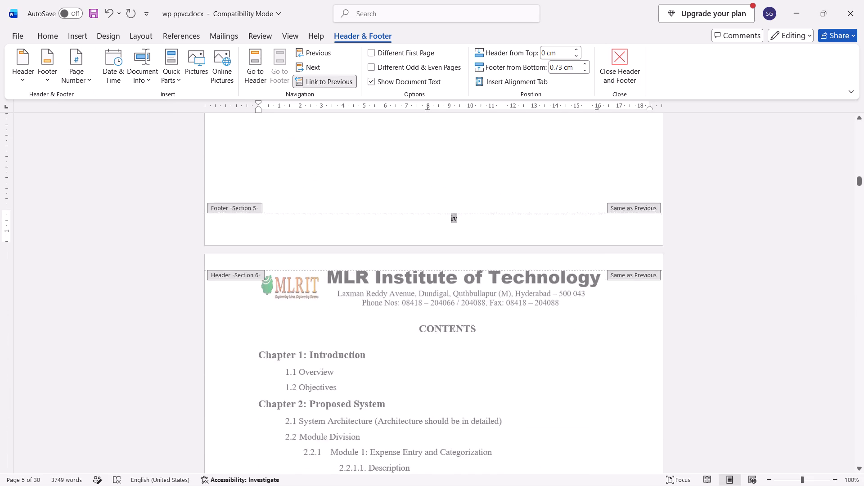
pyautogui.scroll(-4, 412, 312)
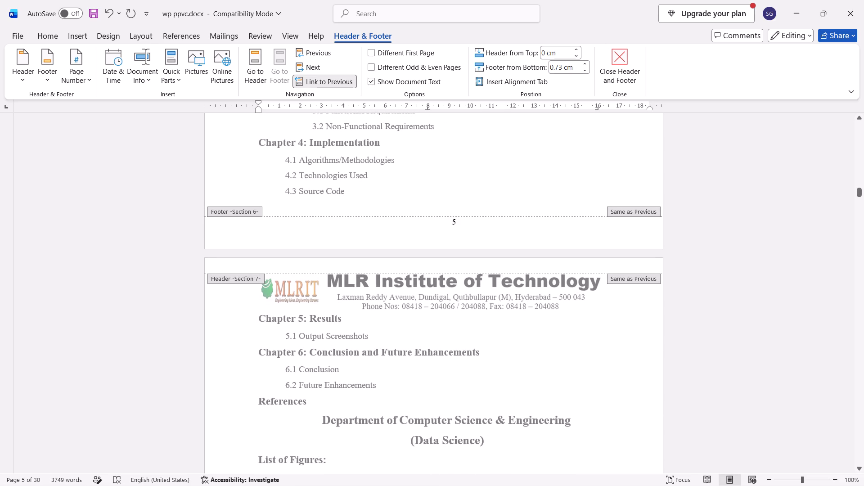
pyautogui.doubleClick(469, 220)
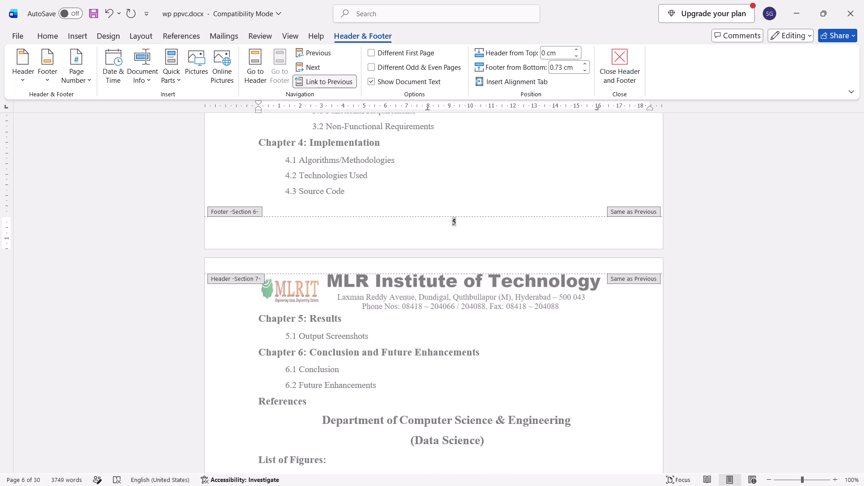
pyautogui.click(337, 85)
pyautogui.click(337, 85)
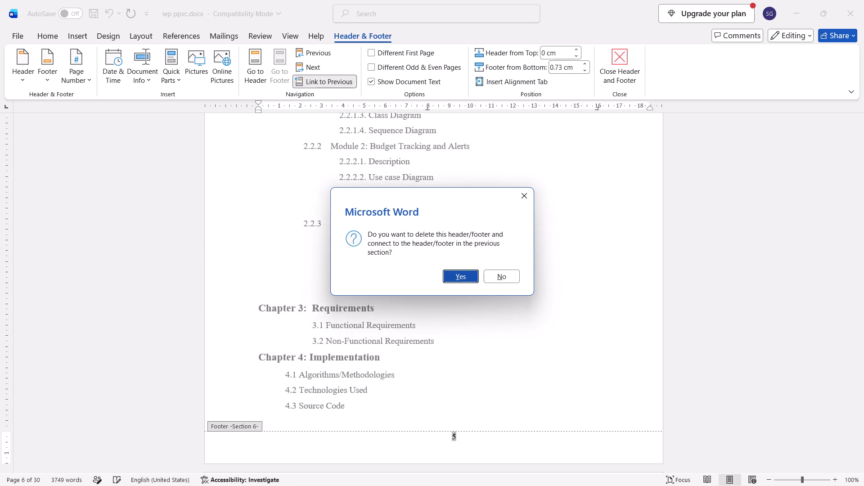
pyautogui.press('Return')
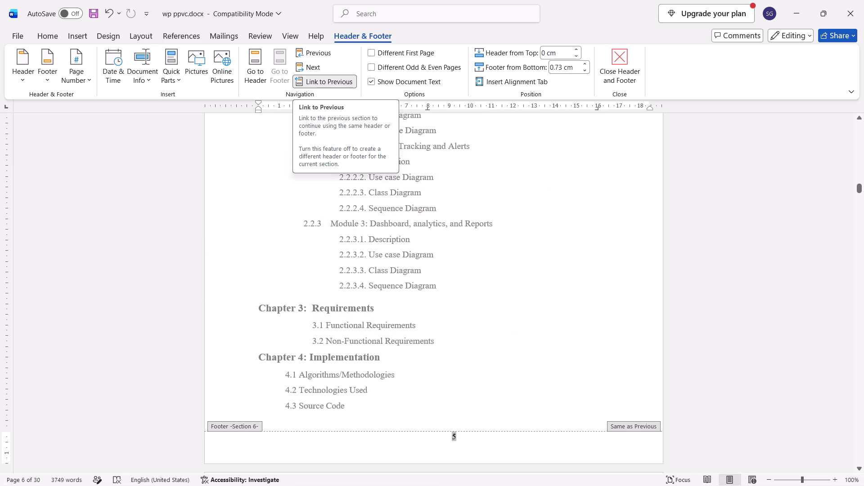
# Set the Contents page's Section 6 page number format to lowercase Roman numerals (i, ii, iii, …), continuing from the previous section.
pyautogui.click(80, 75)
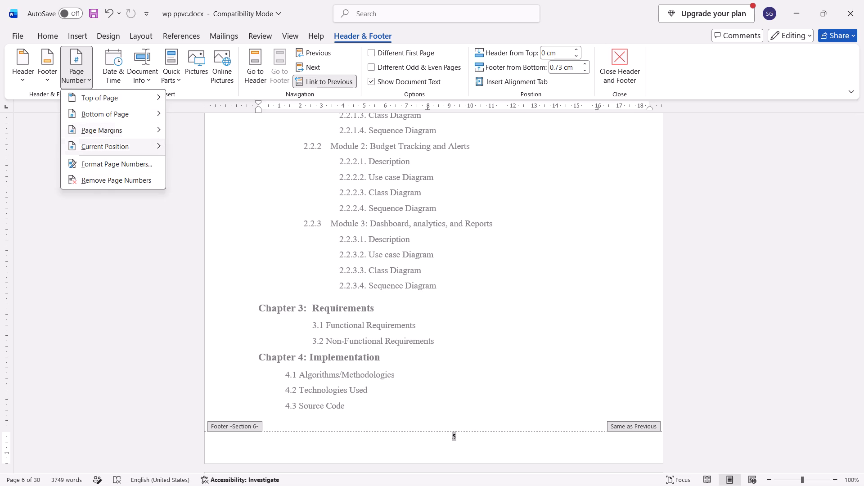
pyautogui.click(121, 159)
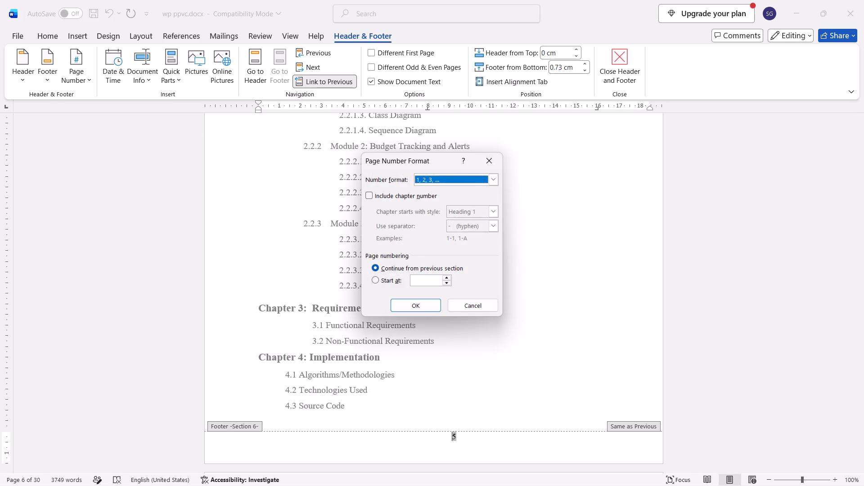
pyautogui.click(437, 182)
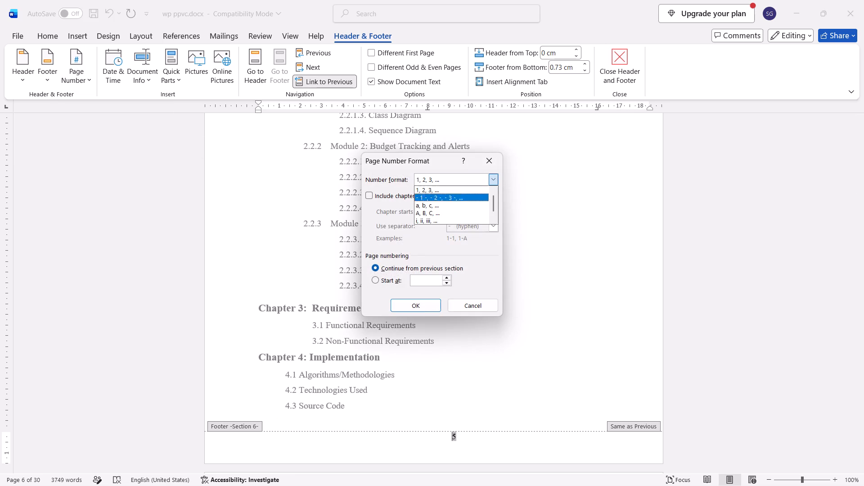
pyautogui.click(436, 221)
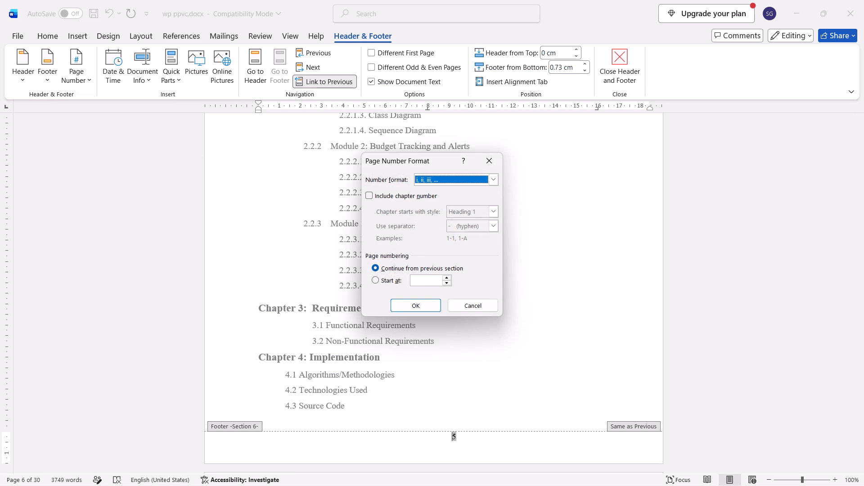
pyautogui.click(419, 304)
# Set the List of Figures page's Section 7 page number format to i, ii, iii, …, continuing from the previous section.
pyautogui.scroll(-2, 479, 352)
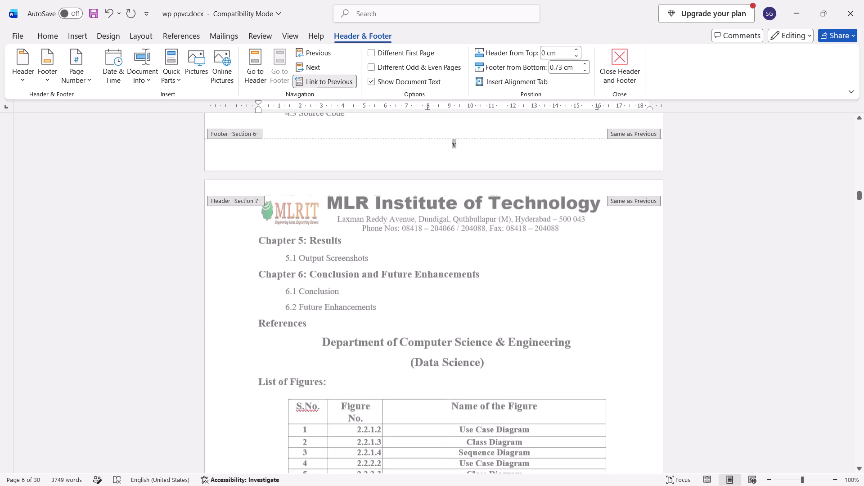
pyautogui.scroll(-2, 479, 352)
pyautogui.moveTo(471, 255); pyautogui.dragTo(466, 253)
pyautogui.click(466, 253)
pyautogui.moveTo(466, 252); pyautogui.dragTo(457, 245)
pyautogui.click(68, 84)
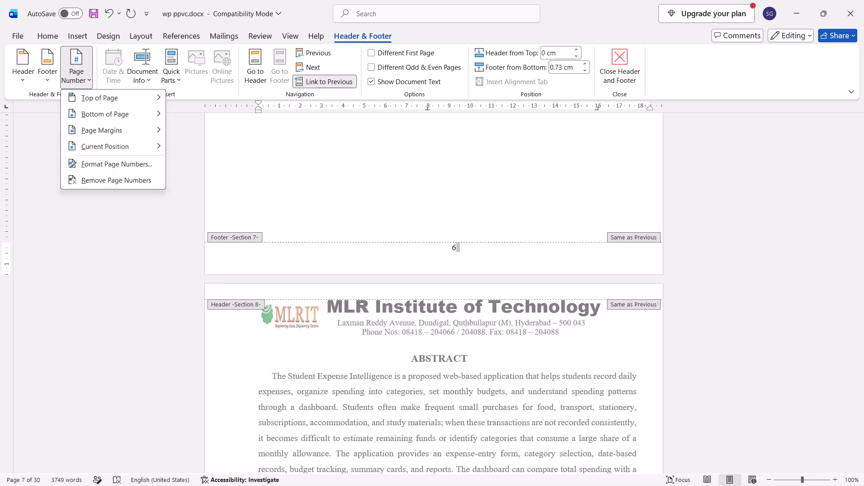
pyautogui.click(94, 161)
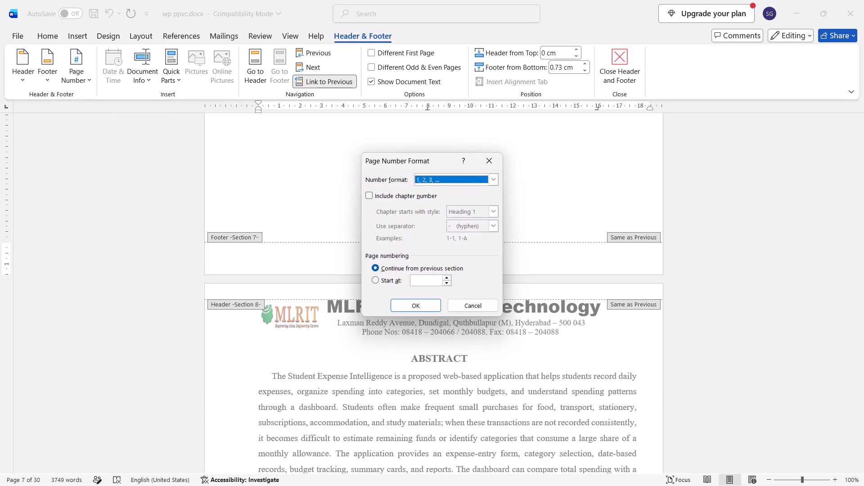
pyautogui.click(478, 183)
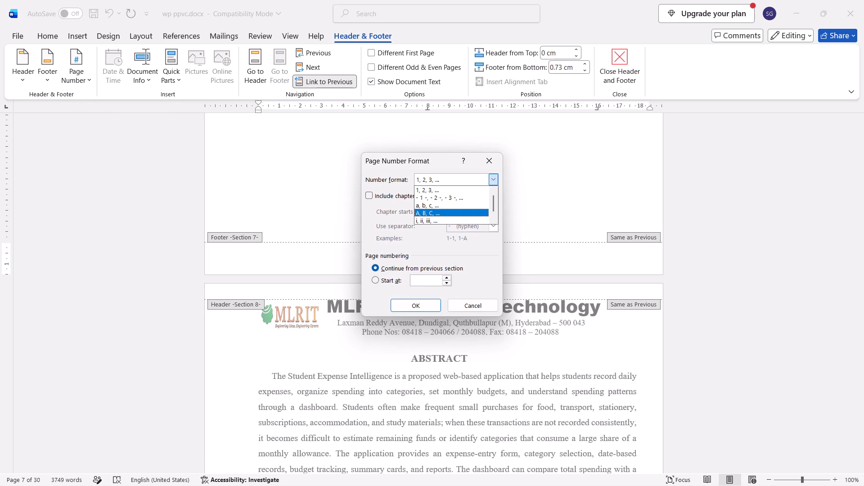
pyautogui.click(447, 219)
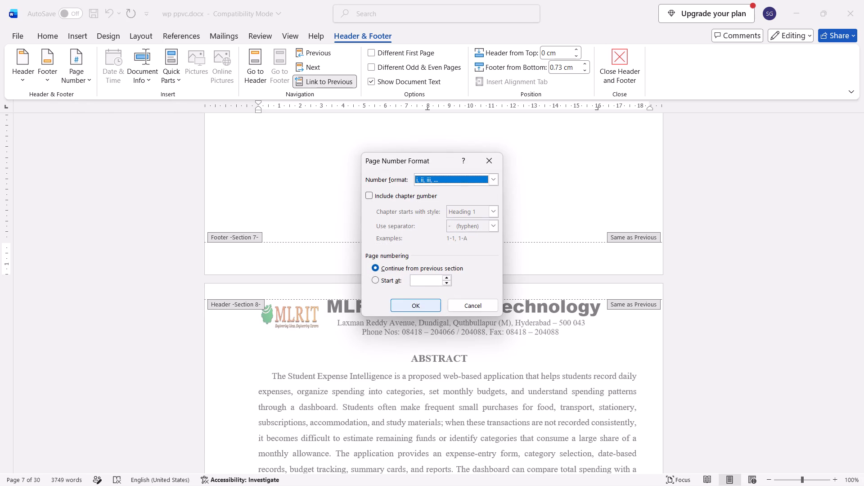
pyautogui.click(401, 306)
# Set the Abstract page's Section 8 page number format to i, ii, iii, …, continuing from the previous section.
pyautogui.scroll(-3, 427, 320)
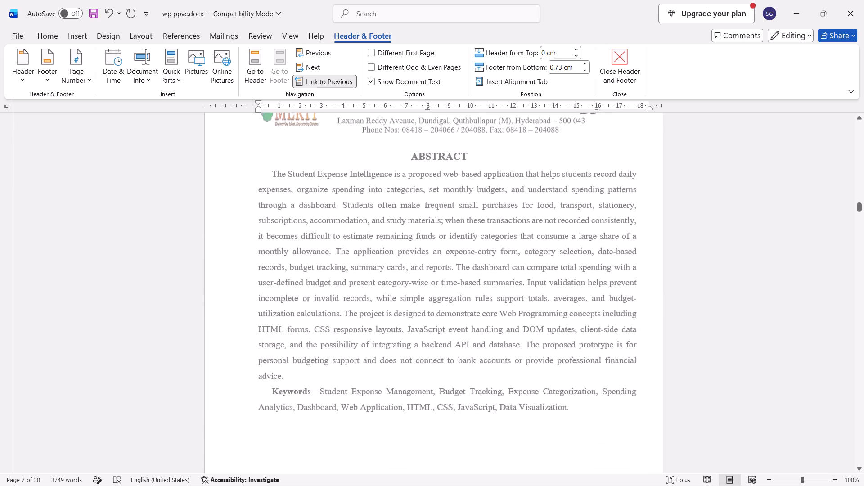
pyautogui.scroll(-3, 427, 320)
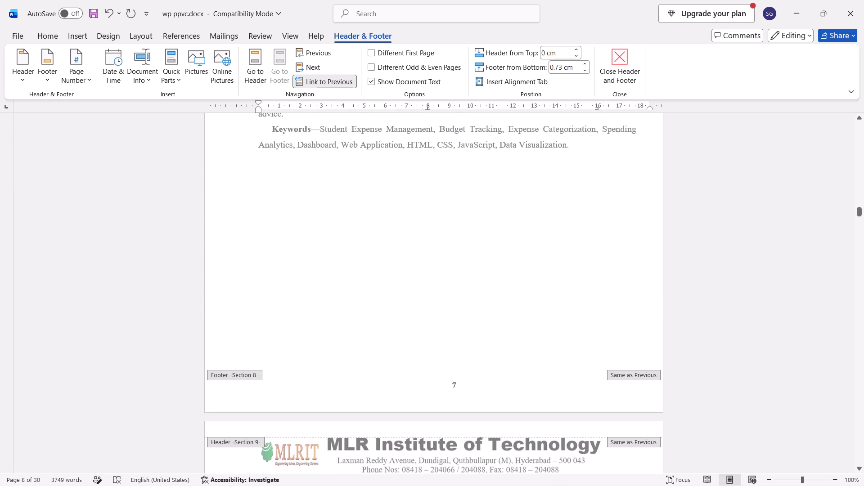
pyautogui.moveTo(469, 382); pyautogui.dragTo(450, 378)
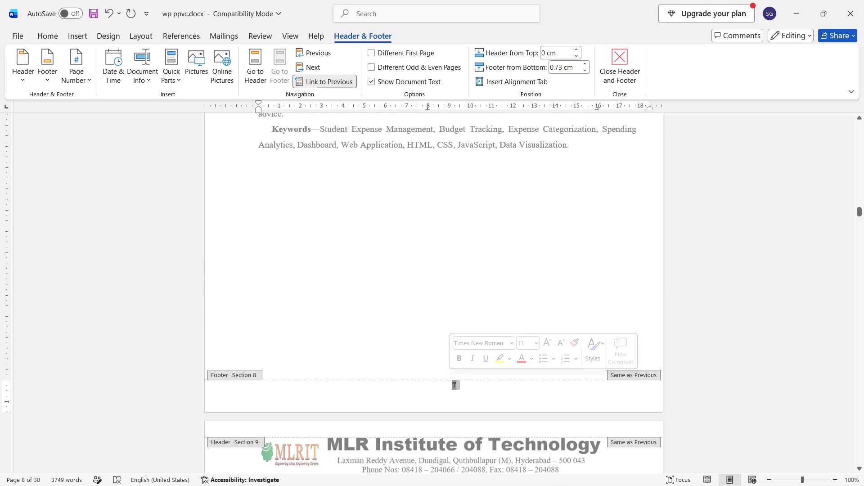
pyautogui.click(75, 81)
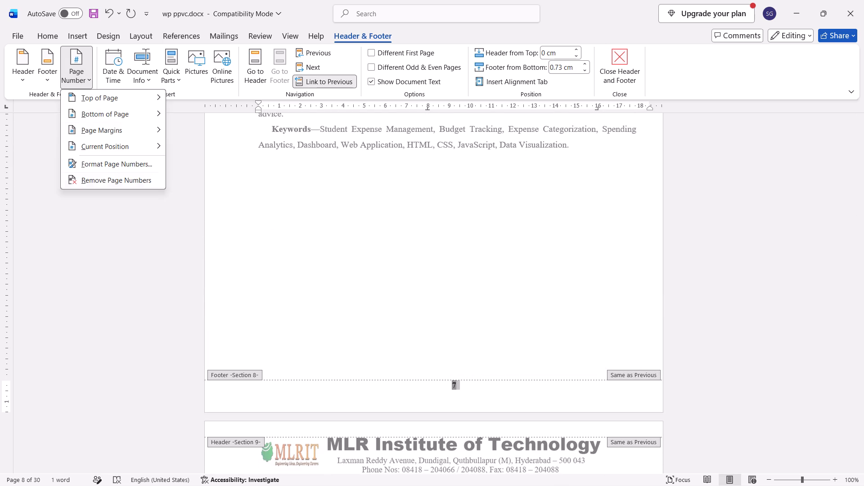
pyautogui.click(113, 166)
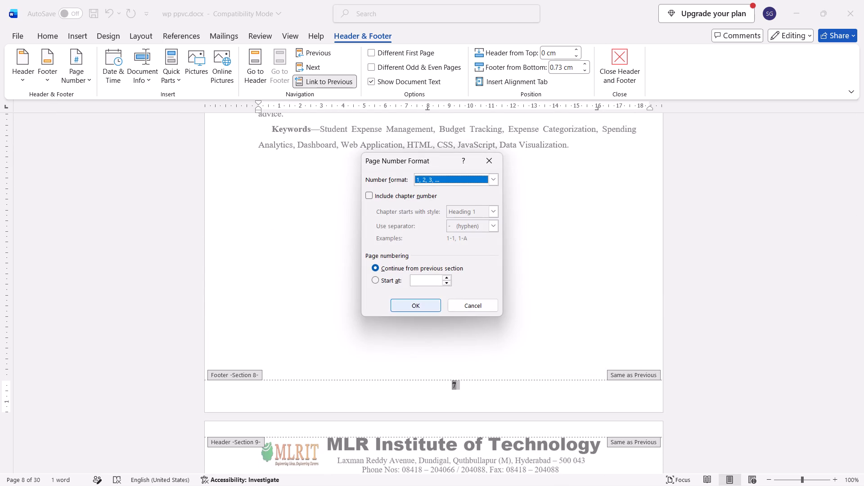
pyautogui.press('Down')
pyautogui.press('Down')
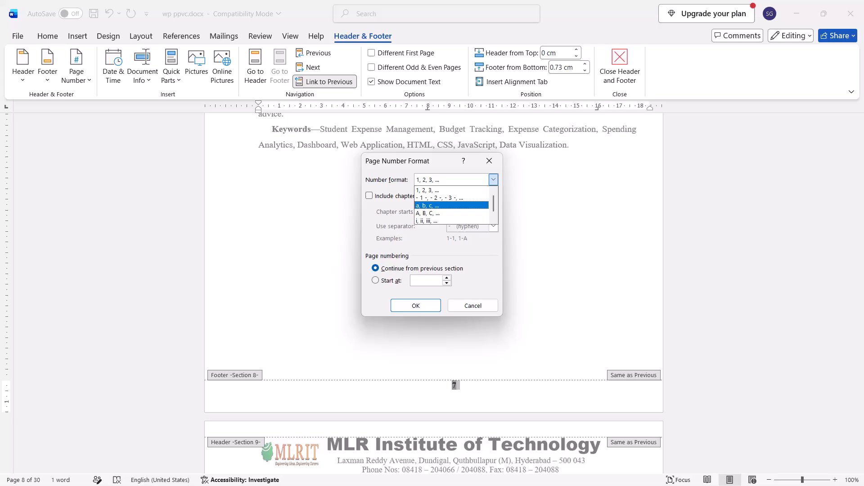
pyautogui.press('Down')
pyautogui.press('Down')
pyautogui.press('Return')
pyautogui.press('Return')
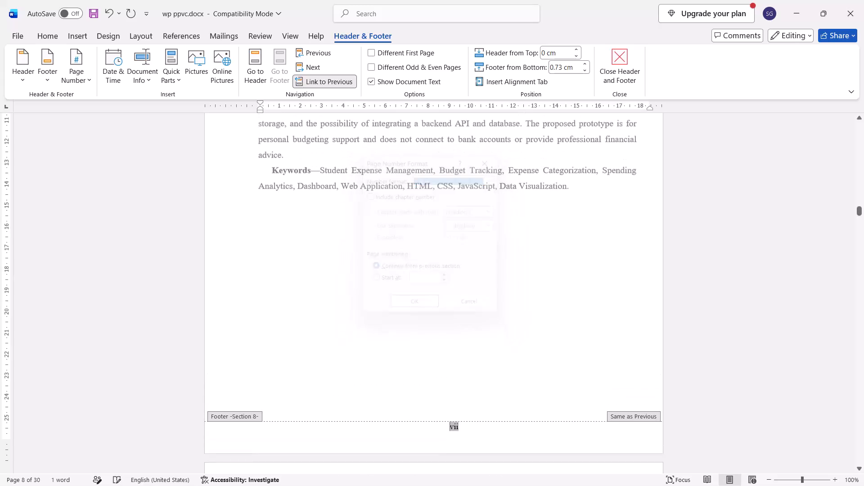
# Change the SDG page's Section 9 page number format to Roman numerals, continuing from the previous section.
pyautogui.scroll(-5, 510, 292)
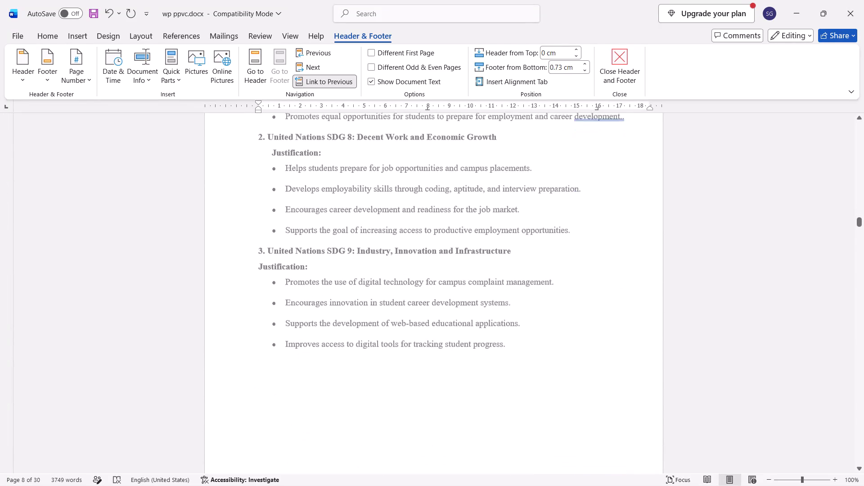
pyautogui.scroll(-1, 510, 292)
pyautogui.moveTo(473, 306); pyautogui.dragTo(452, 296)
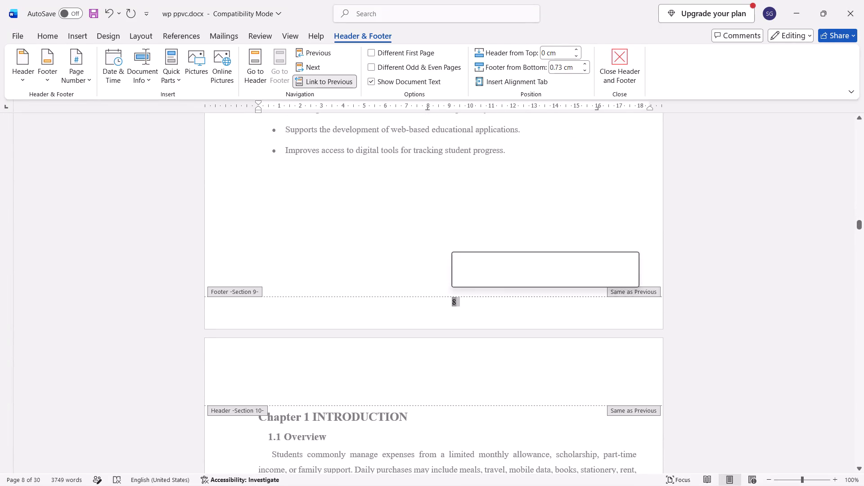
pyautogui.click(81, 77)
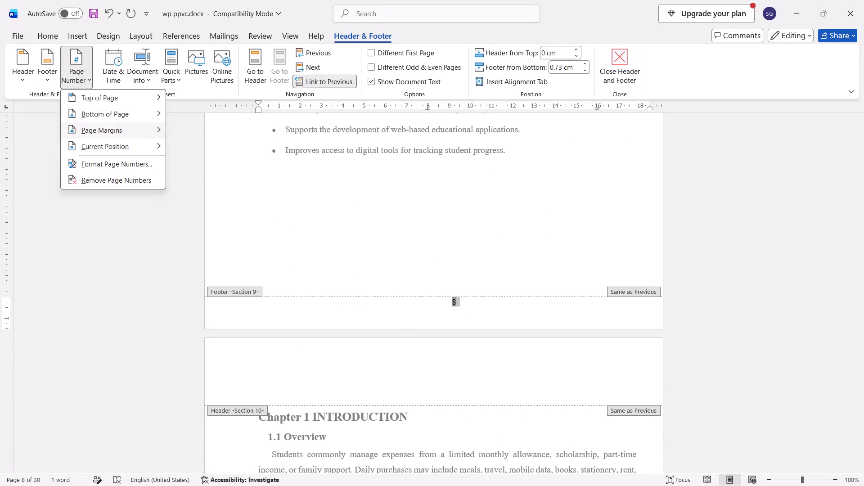
pyautogui.click(91, 162)
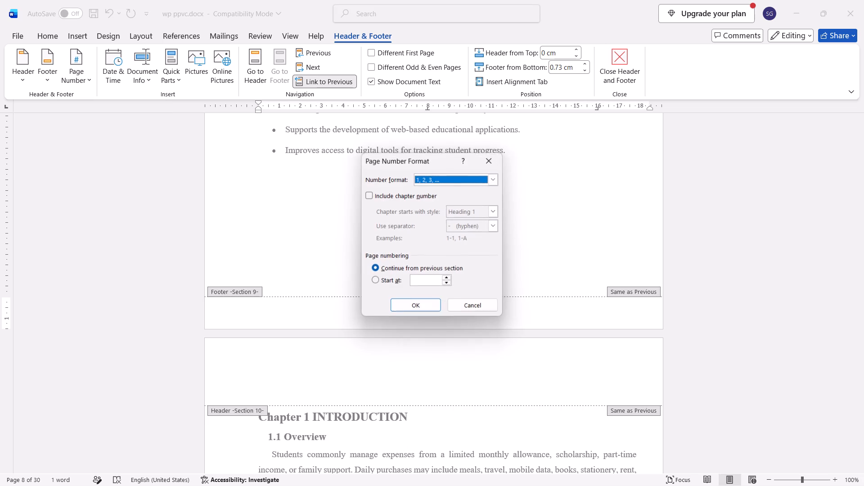
pyautogui.press('Down')
pyautogui.press('Down')
pyautogui.press('Down')
pyautogui.press('Down')
pyautogui.press('Down')
pyautogui.press('Return')
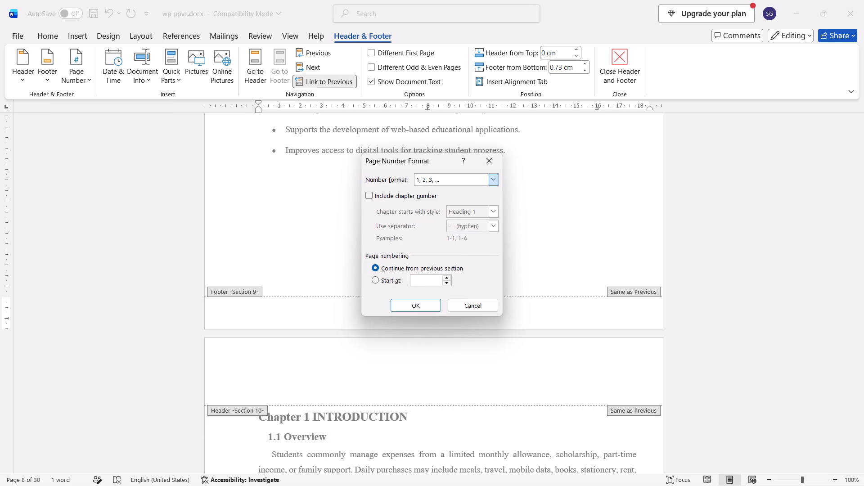
pyautogui.press('Return')
# Insert a Plain Number 2 page number at the bottom of Chapter 1's Section 10 page, using format 1, 2, 3, … starting at 1.
pyautogui.scroll(-4, 431, 207)
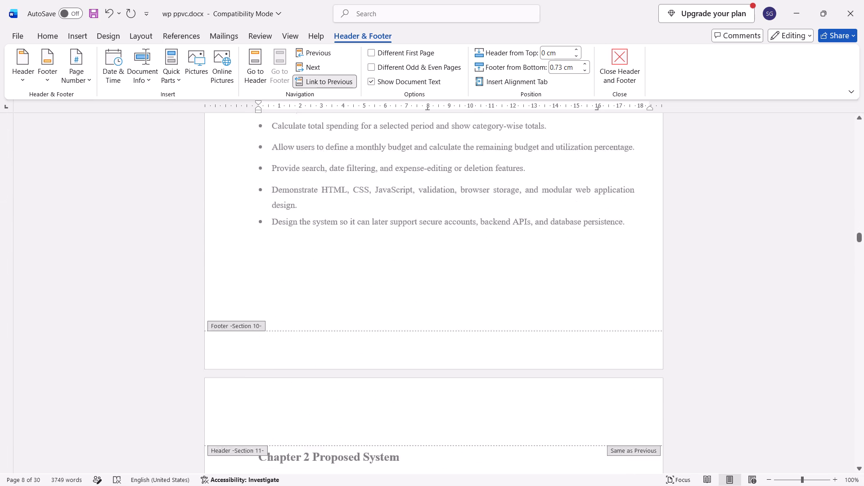
pyautogui.scroll(-1, 431, 207)
pyautogui.click(427, 151)
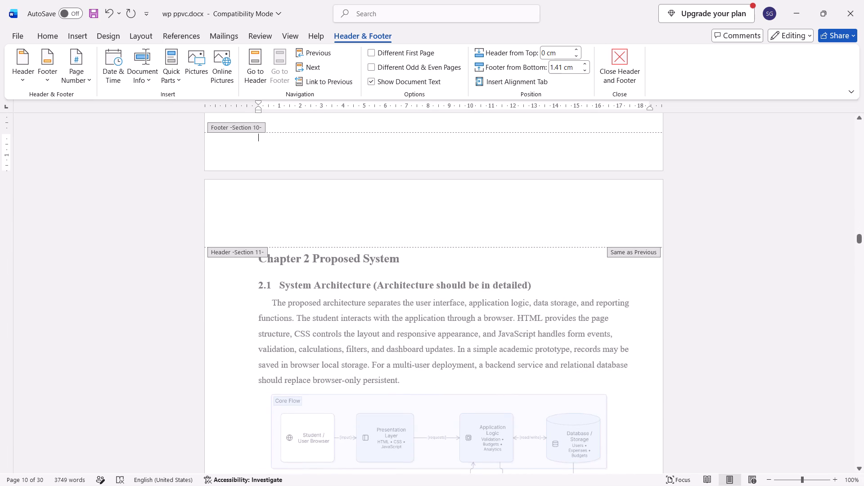
pyautogui.click(82, 83)
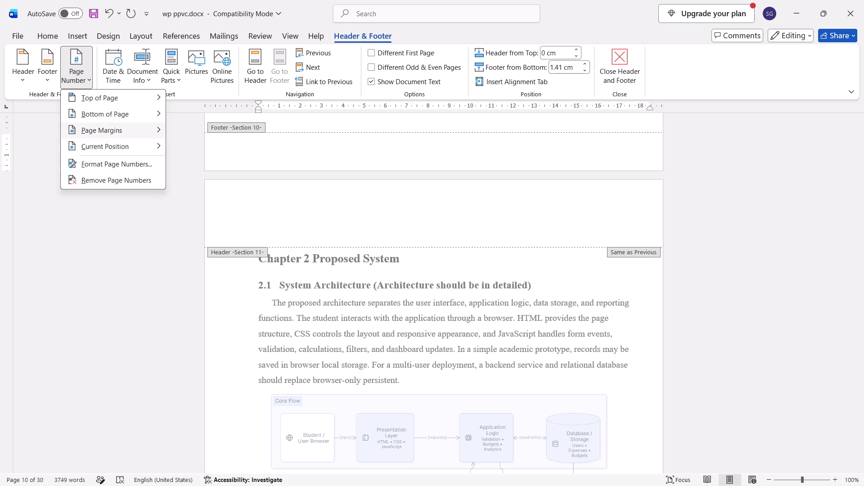
pyautogui.click(101, 165)
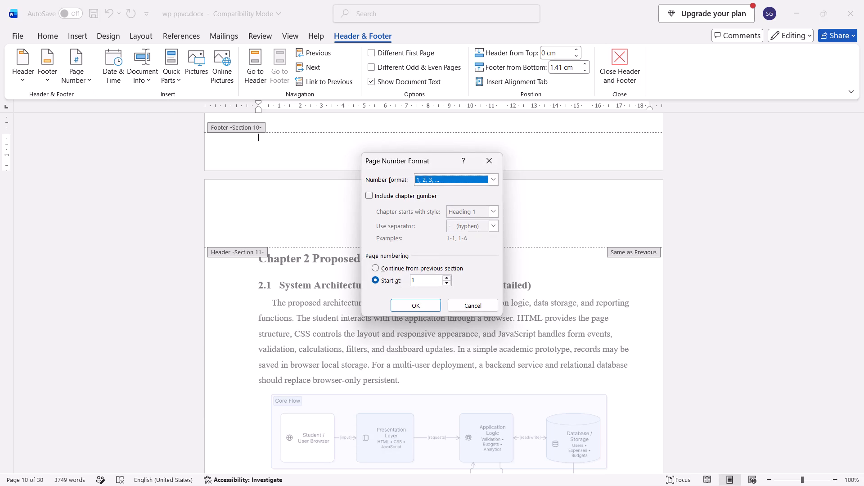
pyautogui.click(405, 301)
pyautogui.scroll(-1, 346, 335)
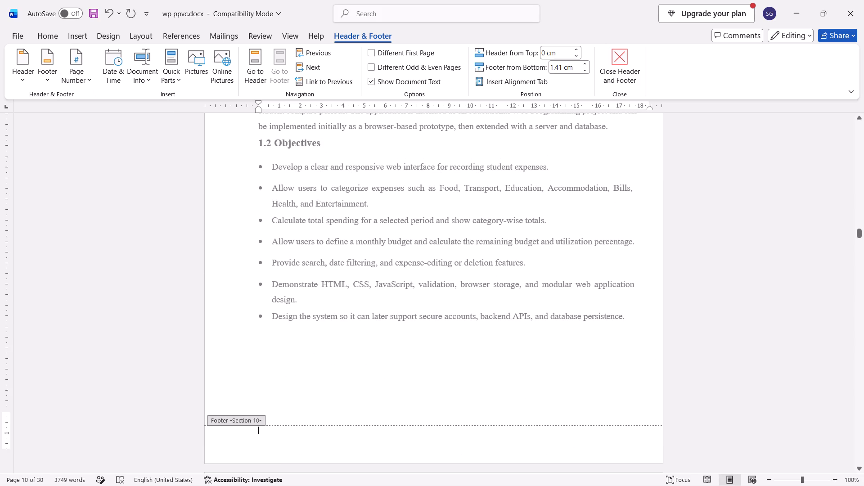
pyautogui.scroll(-1, 346, 335)
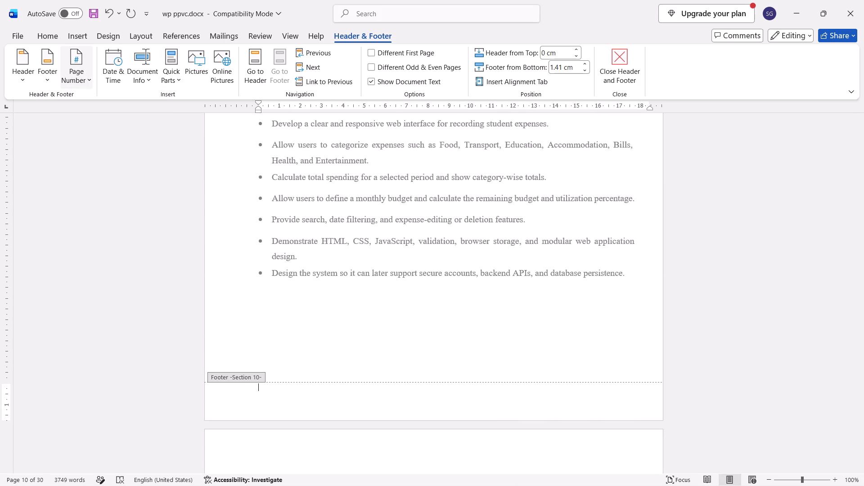
pyautogui.click(80, 76)
pyautogui.click(105, 119)
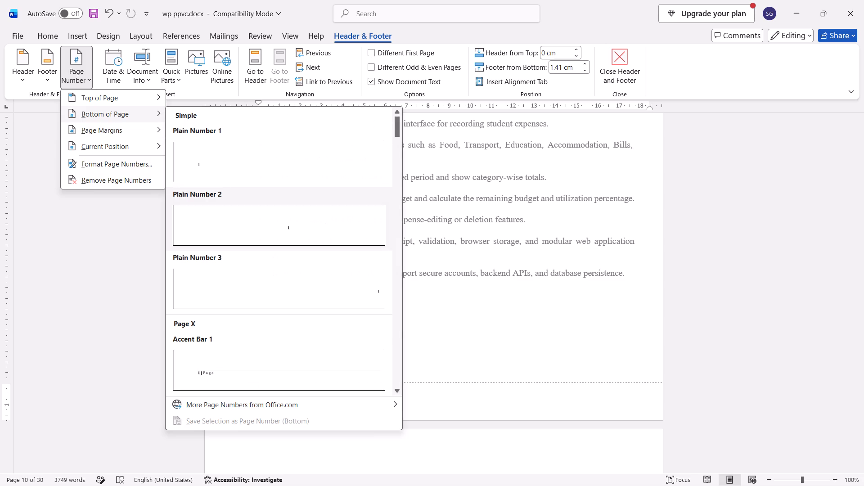
pyautogui.click(246, 216)
# Check the footer page numbering from Chapter 2 through the source code pages up to Section 21.
pyautogui.scroll(-2, 289, 278)
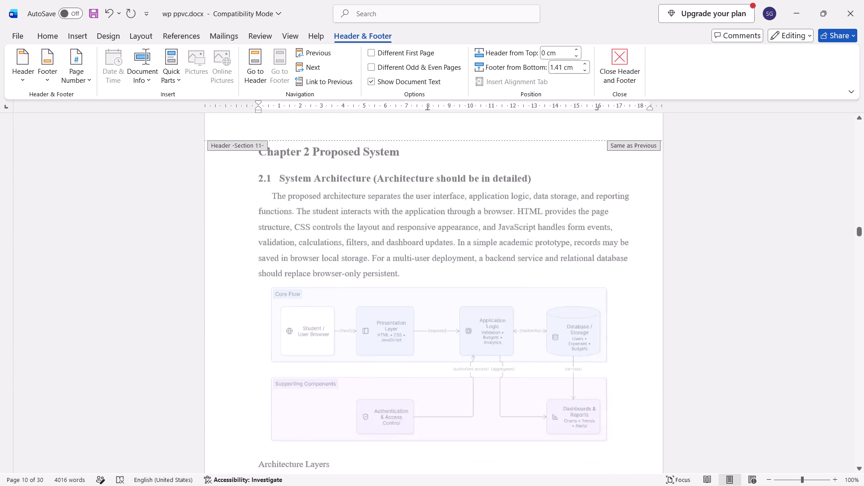
pyautogui.scroll(-5, 289, 278)
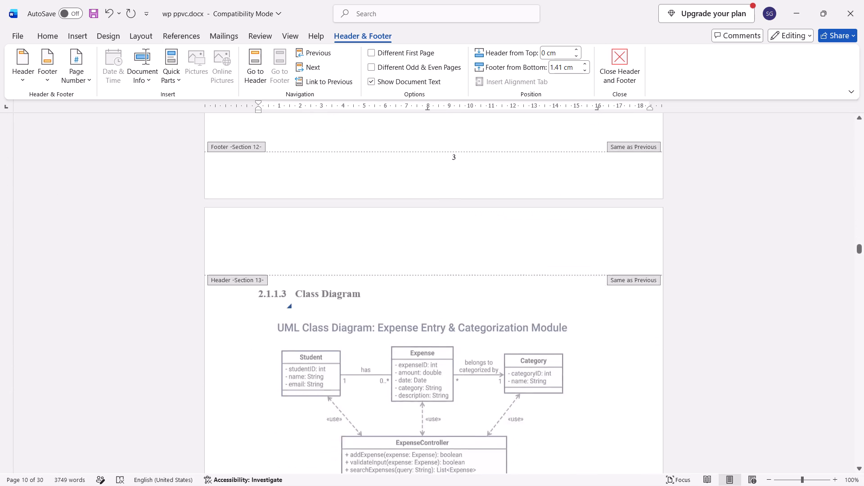
pyautogui.scroll(-6, 289, 278)
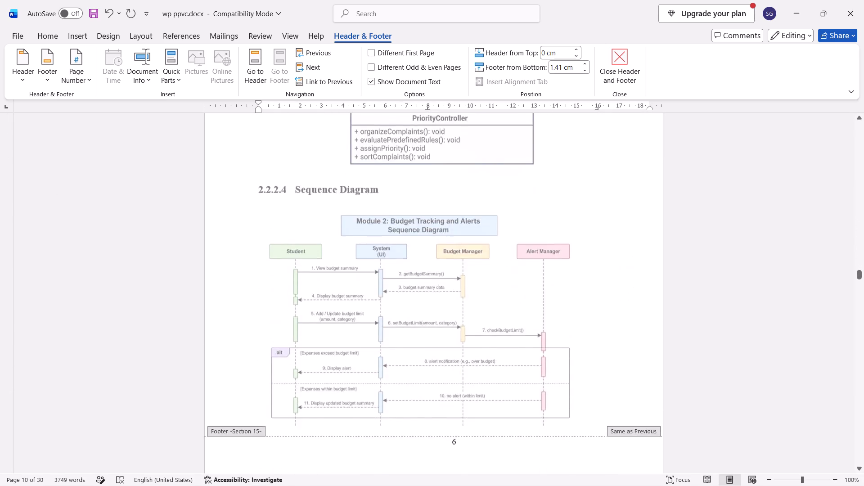
pyautogui.scroll(-5, 289, 278)
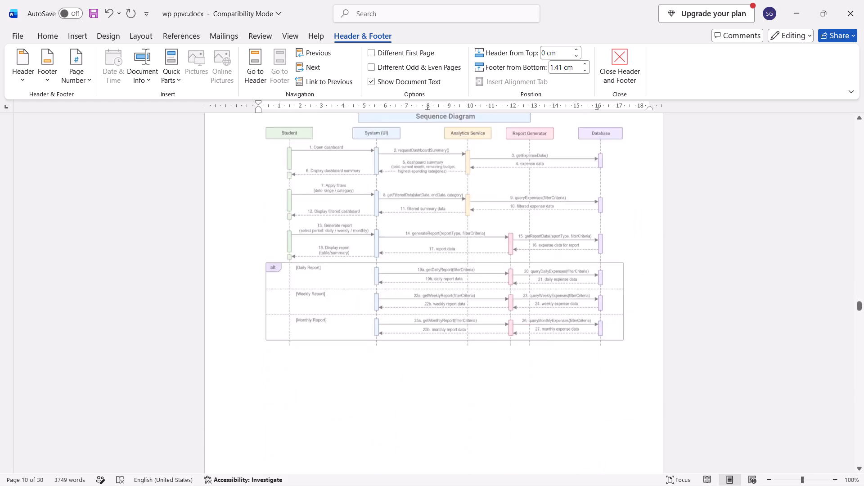
pyautogui.scroll(-4, 289, 278)
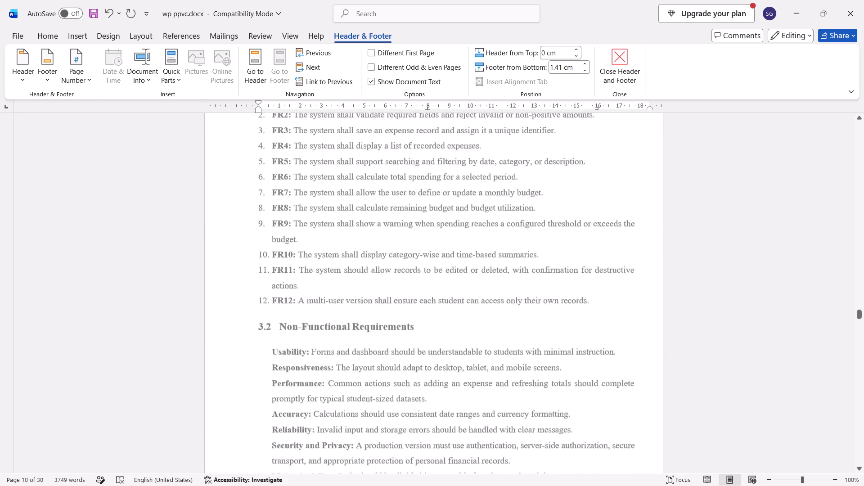
pyautogui.scroll(-4, 289, 278)
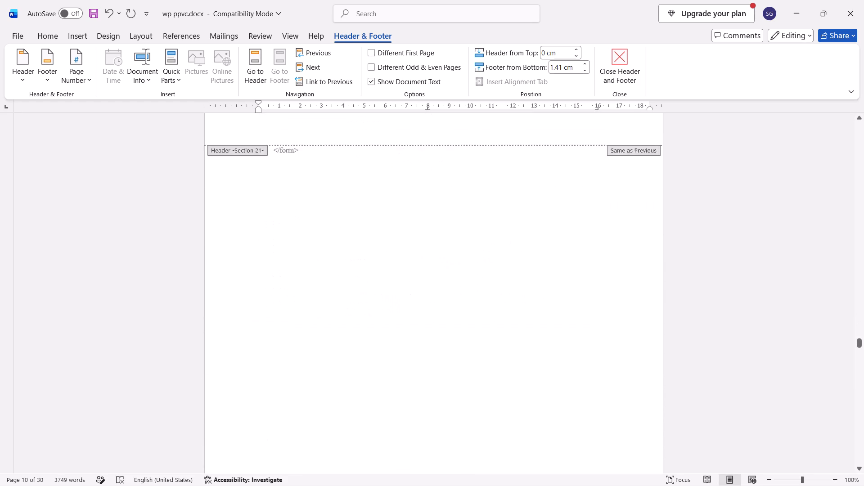
pyautogui.scroll(-1, 289, 278)
pyautogui.scroll(1, 289, 278)
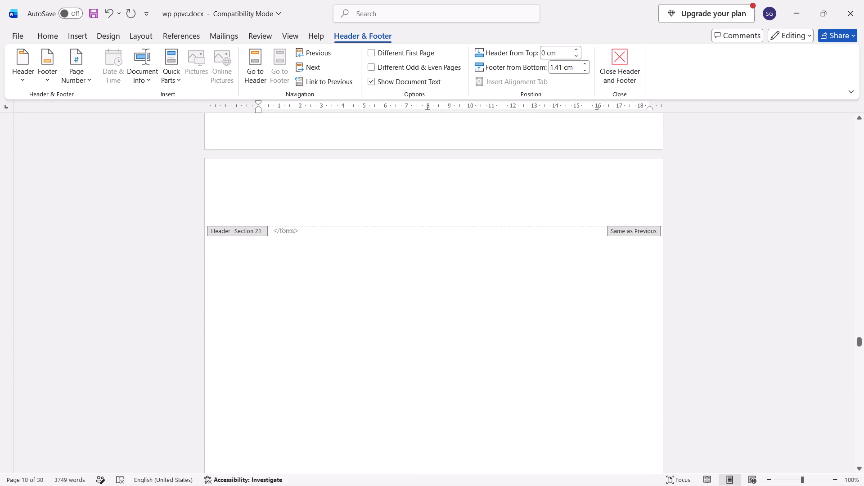
# Leave header and footer editing and return to the body text at the </form> line of the Index.html source code.
pyautogui.click(289, 278)
pyautogui.scroll(-1, 317, 309)
pyautogui.scroll(1, 317, 309)
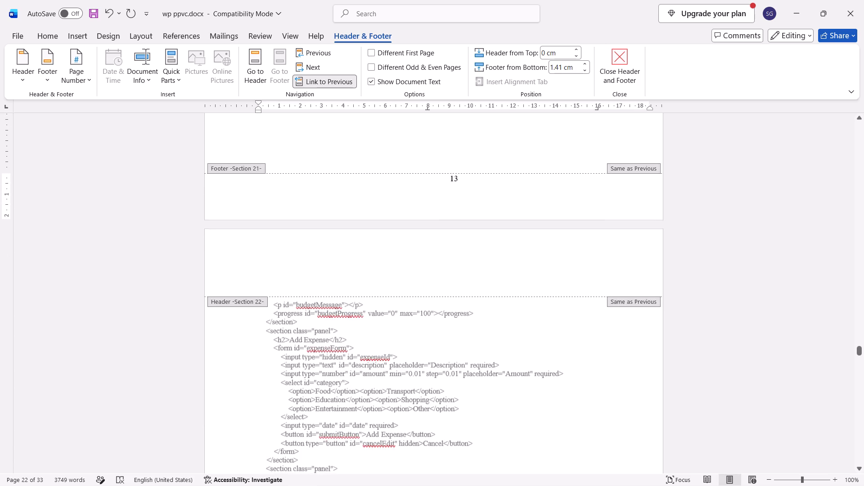
pyautogui.scroll(1, 317, 309)
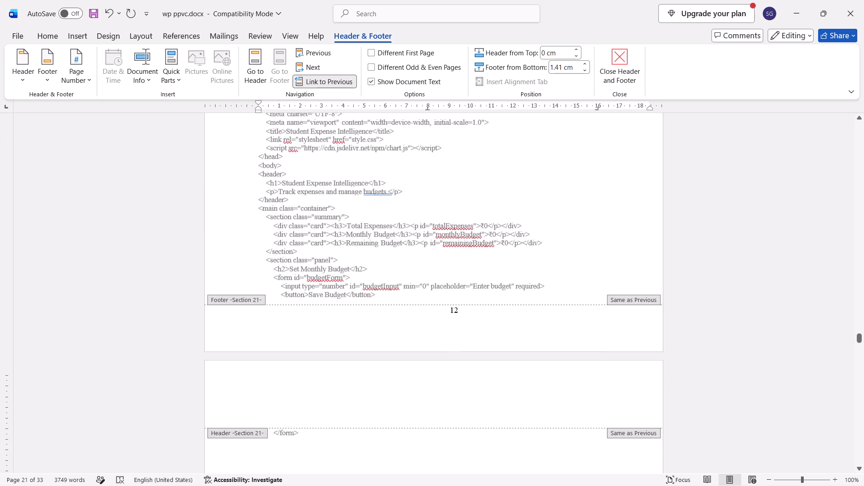
pyautogui.scroll(-2, 317, 309)
pyautogui.doubleClick(328, 337)
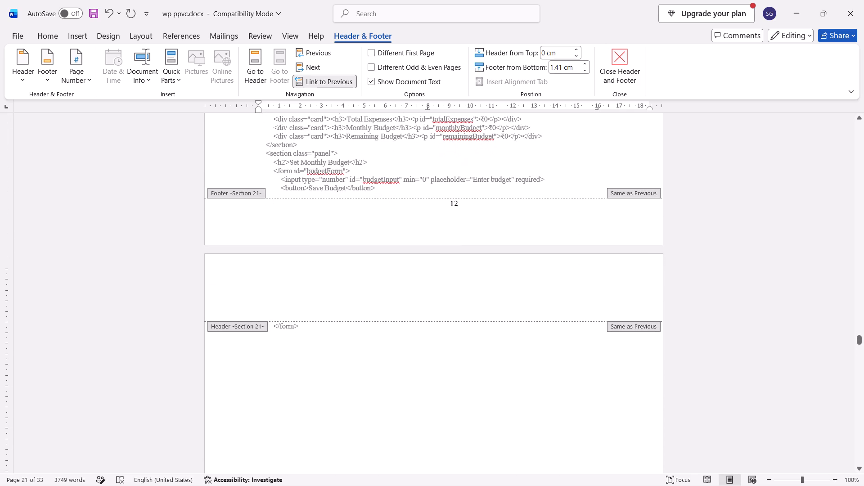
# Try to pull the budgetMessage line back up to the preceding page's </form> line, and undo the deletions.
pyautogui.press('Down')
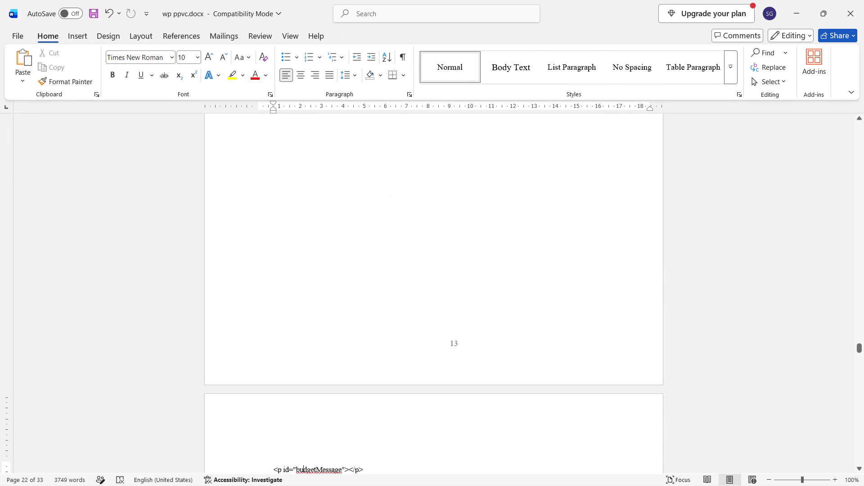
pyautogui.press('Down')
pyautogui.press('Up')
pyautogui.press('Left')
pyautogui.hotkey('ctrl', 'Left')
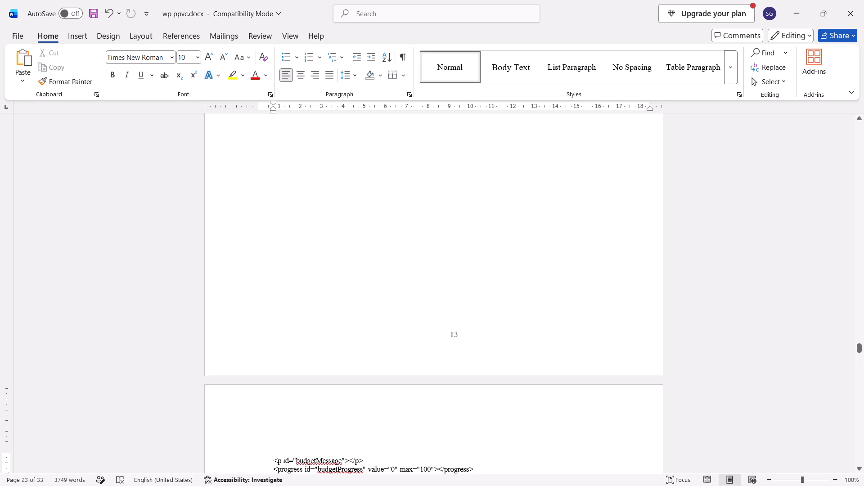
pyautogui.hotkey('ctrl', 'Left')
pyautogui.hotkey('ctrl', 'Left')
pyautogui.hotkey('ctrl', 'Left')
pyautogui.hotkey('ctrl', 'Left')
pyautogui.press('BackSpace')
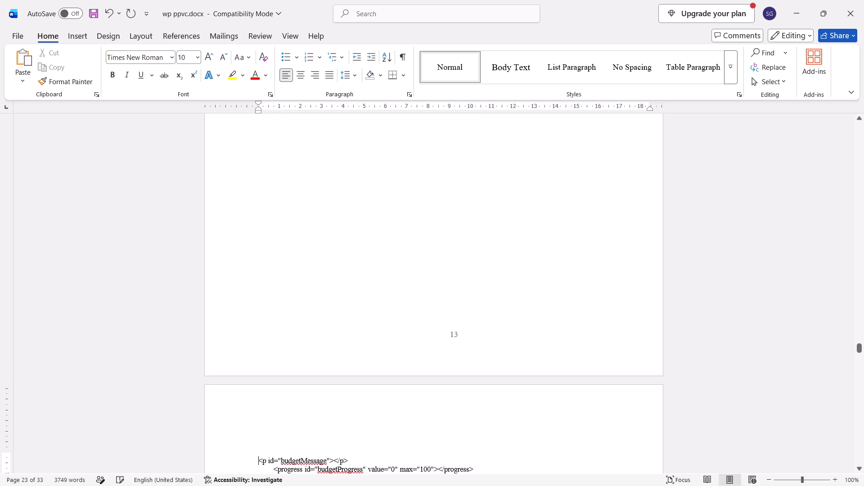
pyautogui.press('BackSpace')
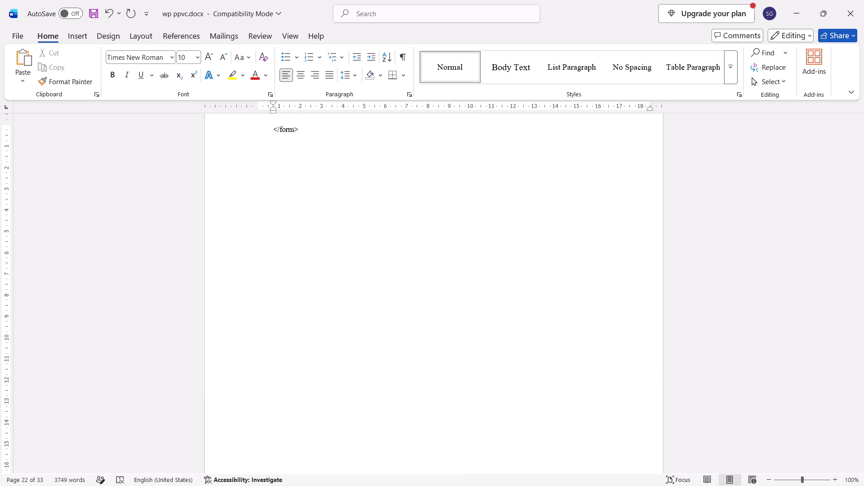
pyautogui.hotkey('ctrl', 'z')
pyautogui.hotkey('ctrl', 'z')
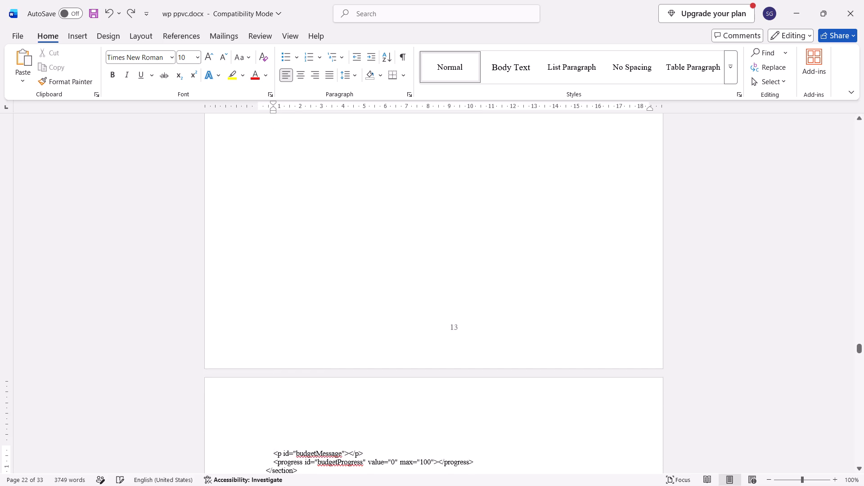
# Move the Index.html code from the budgetMessage line through </html> onto a new line below </form> on the preceding page.
pyautogui.scroll(-3, 318, 331)
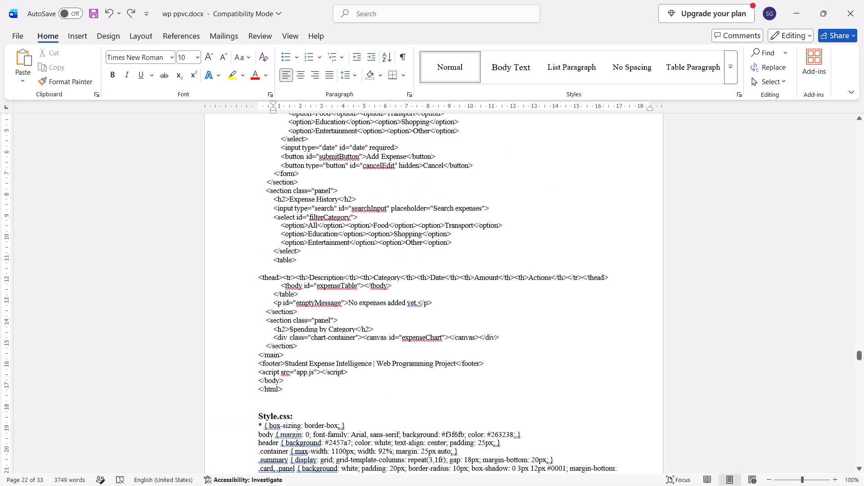
pyautogui.click(288, 392)
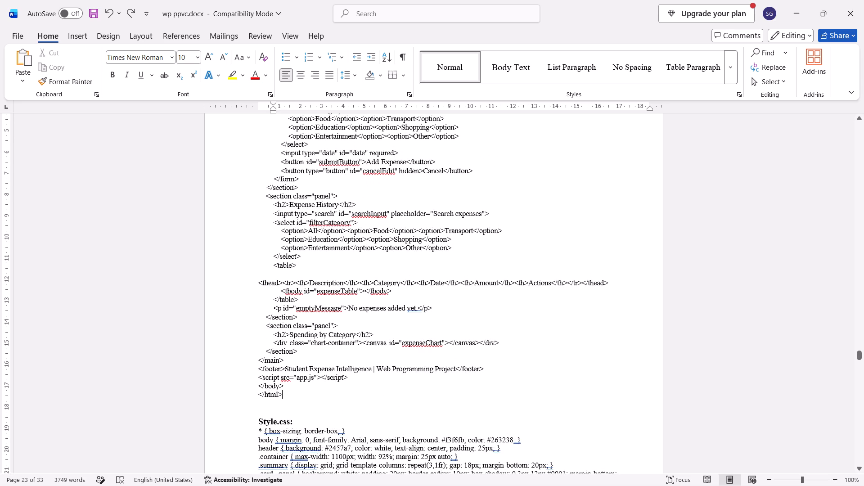
pyautogui.moveTo(286, 394); pyautogui.dragTo(264, 86)
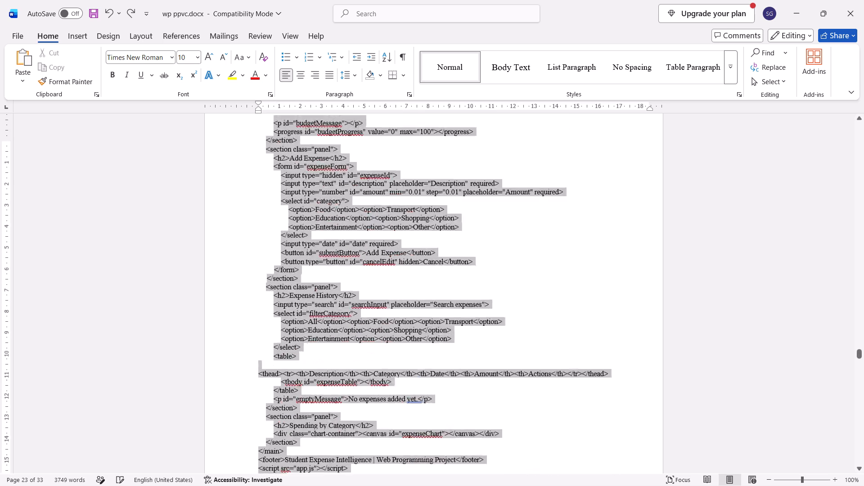
pyautogui.moveTo(264, 86); pyautogui.dragTo(235, 328)
pyautogui.hotkey('ctrl', 'x')
pyautogui.scroll(1, 235, 328)
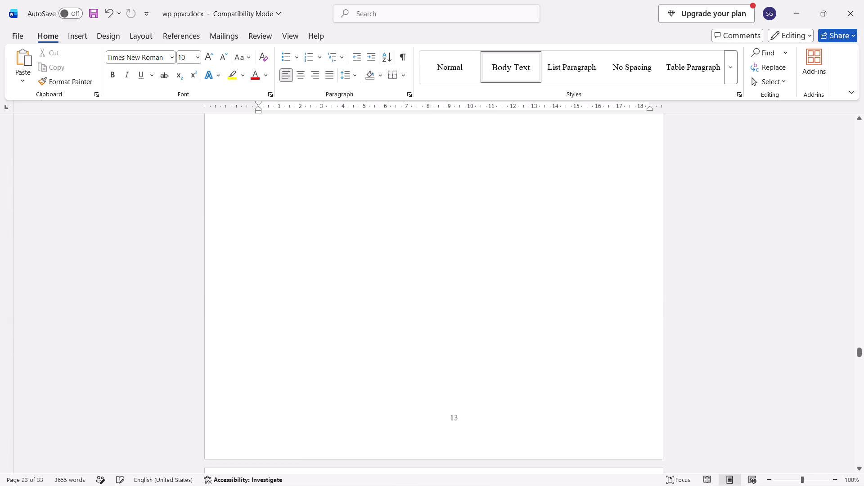
pyautogui.scroll(2, 235, 328)
pyautogui.rightClick(235, 328)
pyautogui.click(432, 185)
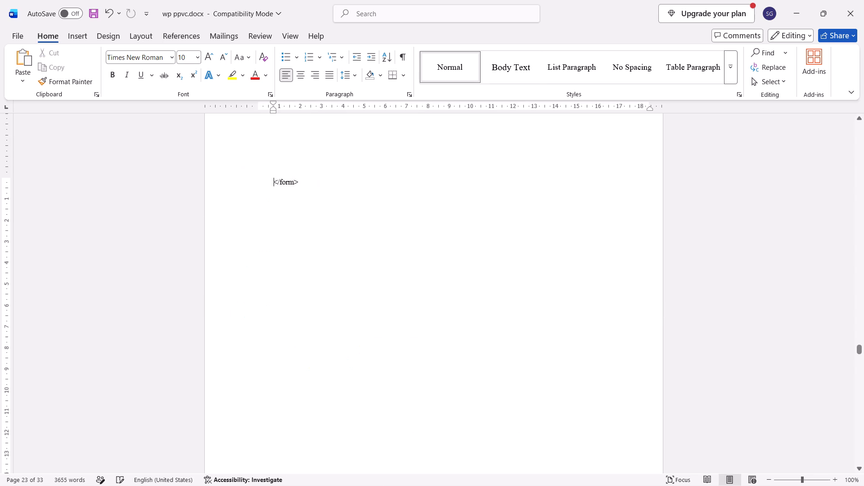
pyautogui.hotkey('ctrl', 'Right')
pyautogui.hotkey('ctrl', 'Right')
pyautogui.hotkey('ctrl', 'Right')
pyautogui.press('Return')
pyautogui.hotkey('ctrl', 'v')
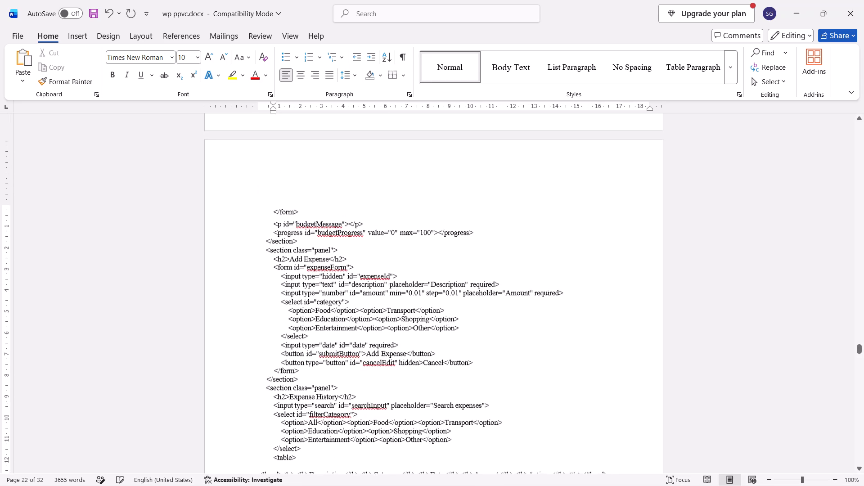
pyautogui.scroll(-2, 432, 185)
pyautogui.scroll(1, 432, 185)
pyautogui.scroll(-1, 432, 185)
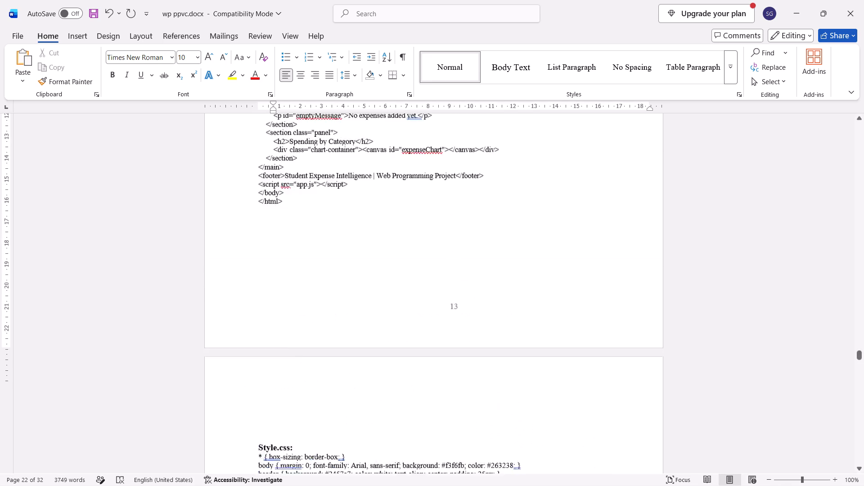
# Move the Style.css heading and its code, through the .card p rule, onto a new line below </html>.
pyautogui.scroll(-1, 432, 185)
pyautogui.moveTo(432, 477); pyautogui.dragTo(446, 427)
pyautogui.moveTo(450, 439); pyautogui.dragTo(254, 353)
pyautogui.hotkey('ctrl', 'x')
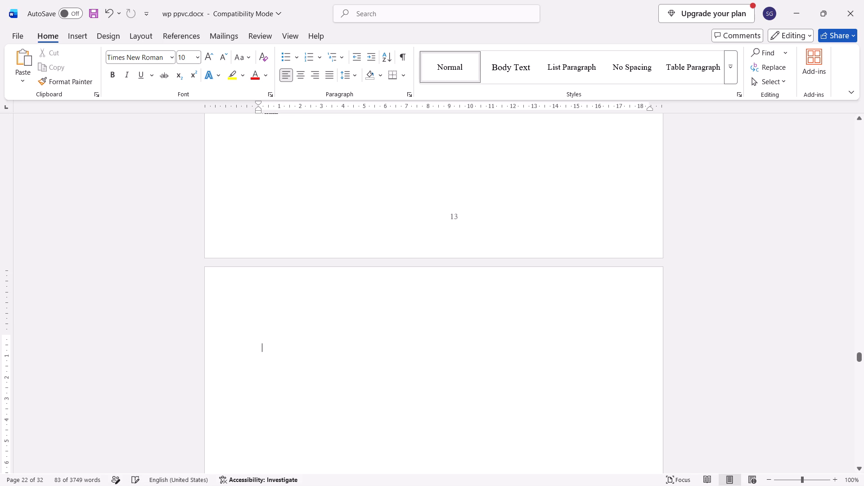
pyautogui.scroll(1, 254, 353)
pyautogui.click(334, 313)
pyautogui.press('Return')
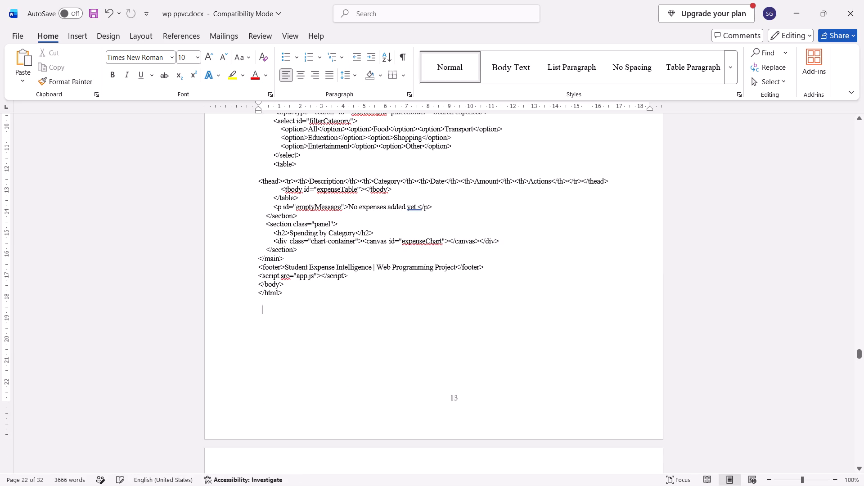
pyautogui.hotkey('ctrl', 'v')
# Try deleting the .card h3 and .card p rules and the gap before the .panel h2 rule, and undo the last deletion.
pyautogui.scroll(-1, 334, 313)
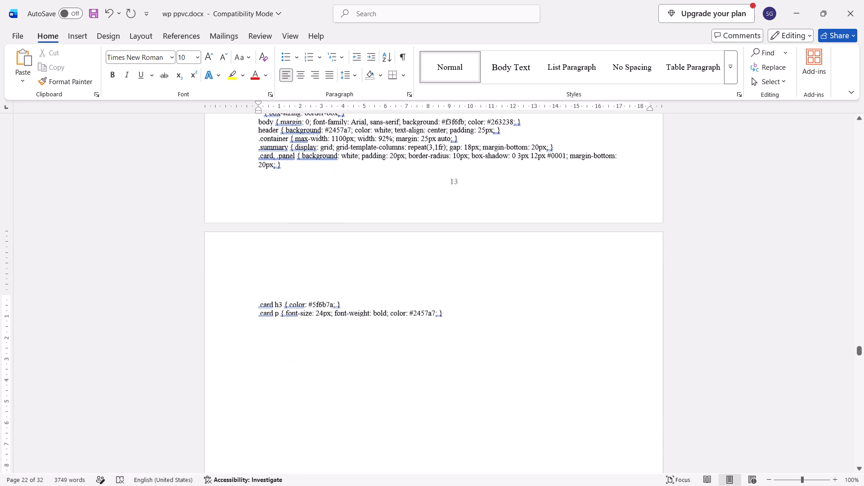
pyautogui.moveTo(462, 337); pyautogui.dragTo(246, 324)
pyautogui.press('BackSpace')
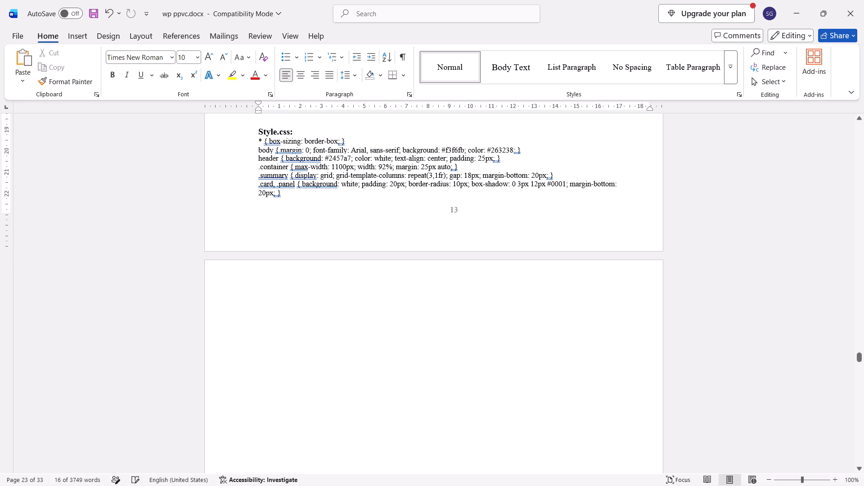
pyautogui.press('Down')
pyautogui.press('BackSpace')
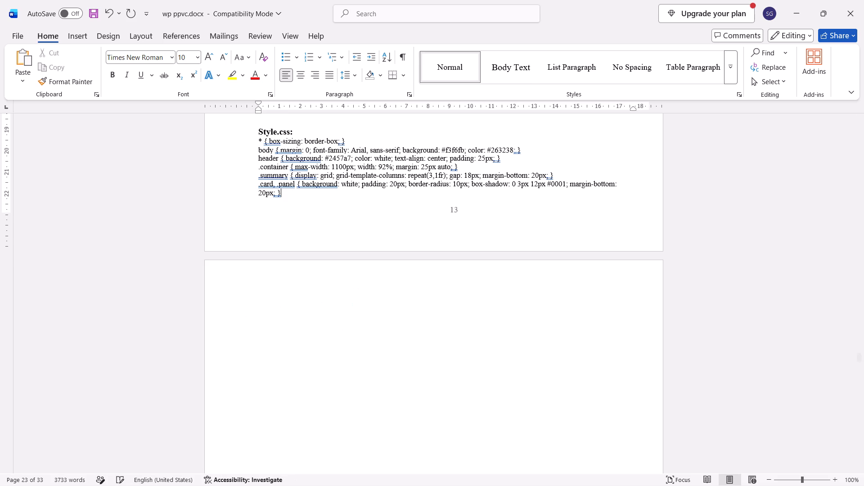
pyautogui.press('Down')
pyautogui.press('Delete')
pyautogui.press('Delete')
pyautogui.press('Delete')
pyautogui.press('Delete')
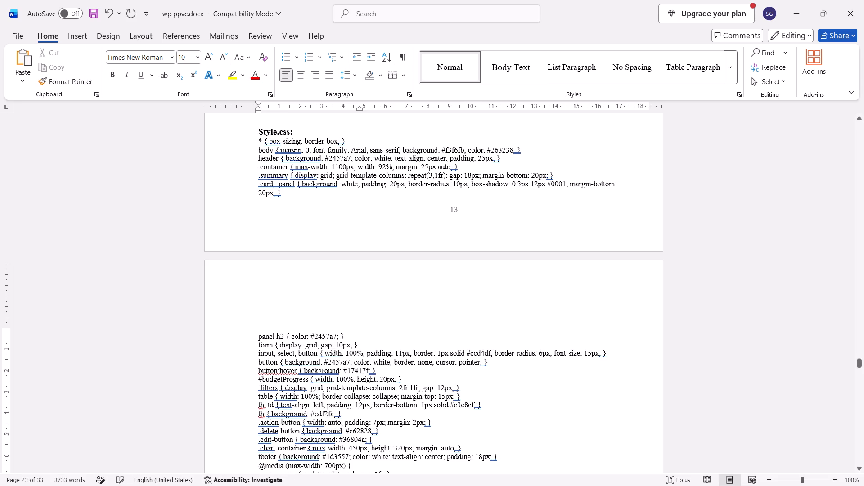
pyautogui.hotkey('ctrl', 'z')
# Review the layout and page breaks of the source code from Style.css through the App.js functions.
pyautogui.scroll(-2, 246, 324)
pyautogui.scroll(1, 246, 324)
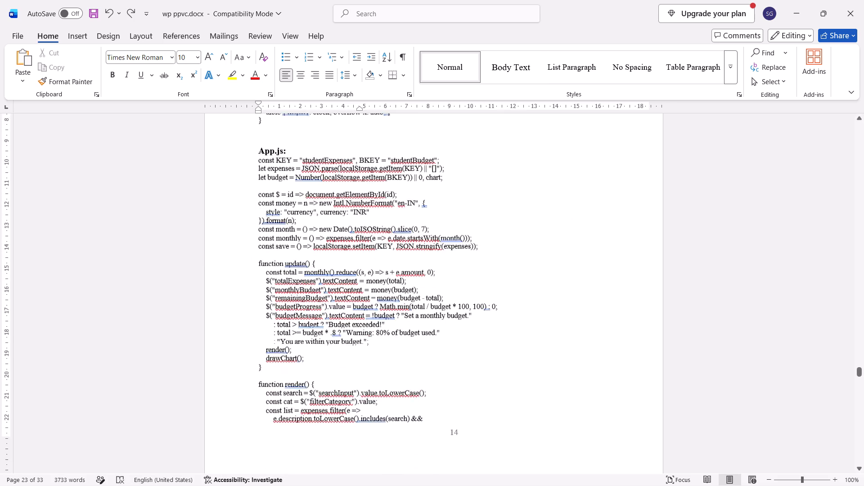
pyautogui.scroll(1, 246, 324)
pyautogui.scroll(-4, 246, 324)
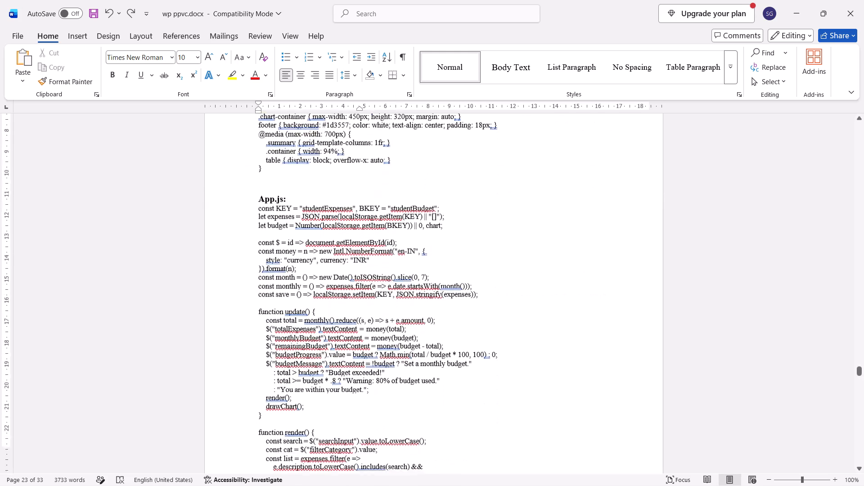
pyautogui.scroll(-1, 246, 324)
pyautogui.scroll(1, 246, 324)
pyautogui.scroll(-5, 246, 324)
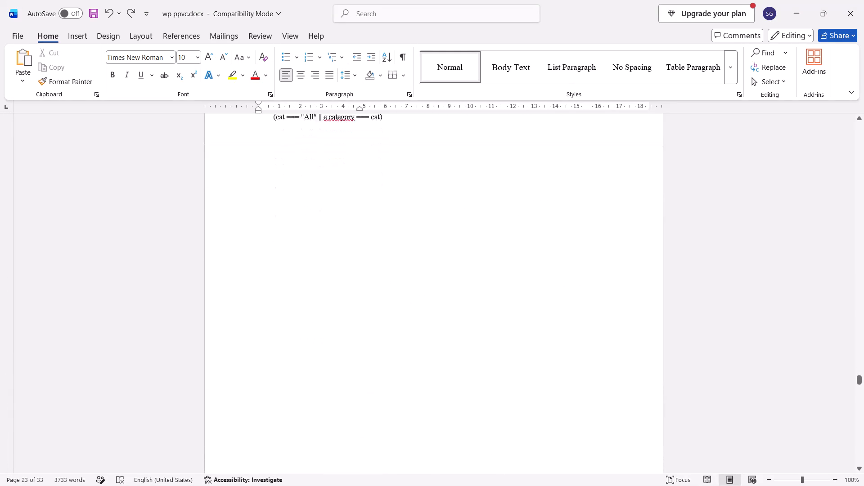
pyautogui.scroll(-5, 246, 324)
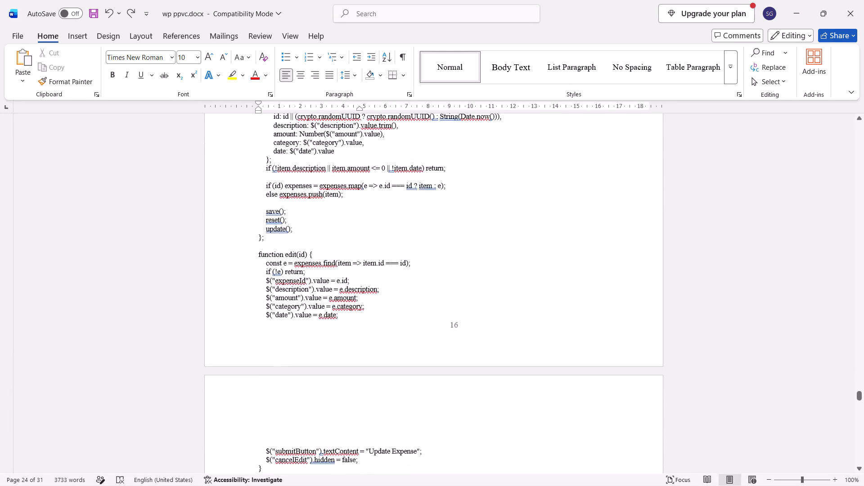
pyautogui.scroll(-3, 246, 324)
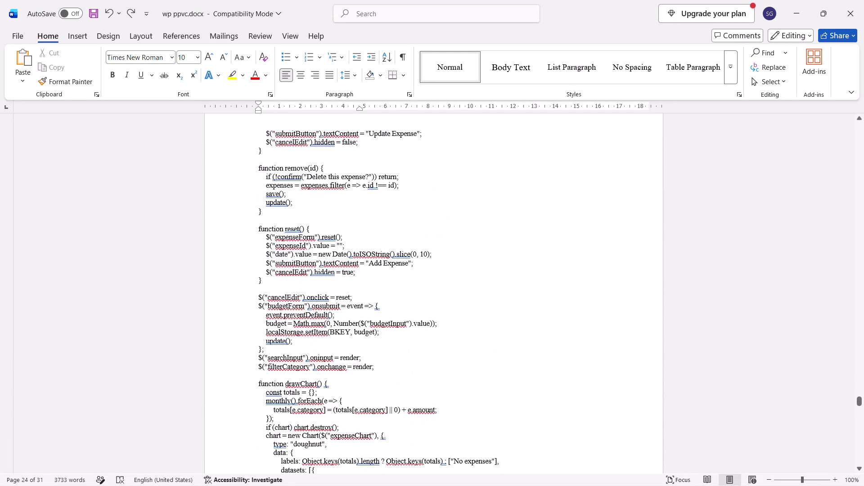
pyautogui.scroll(-2, 310, 382)
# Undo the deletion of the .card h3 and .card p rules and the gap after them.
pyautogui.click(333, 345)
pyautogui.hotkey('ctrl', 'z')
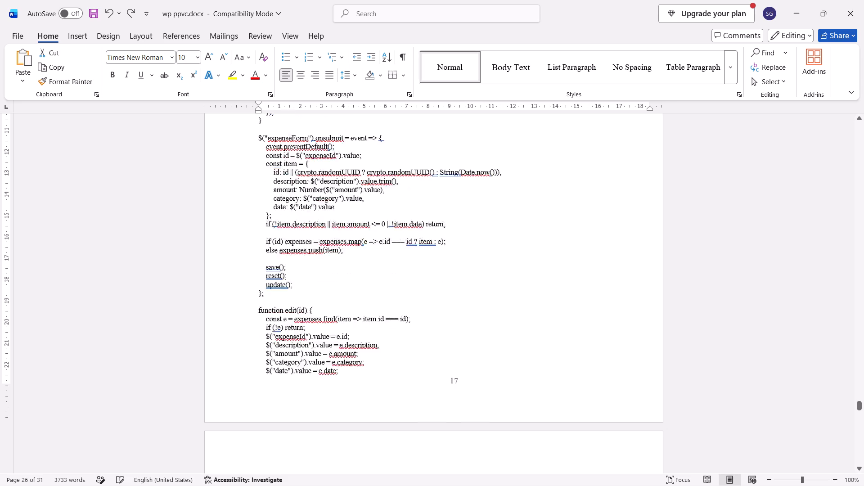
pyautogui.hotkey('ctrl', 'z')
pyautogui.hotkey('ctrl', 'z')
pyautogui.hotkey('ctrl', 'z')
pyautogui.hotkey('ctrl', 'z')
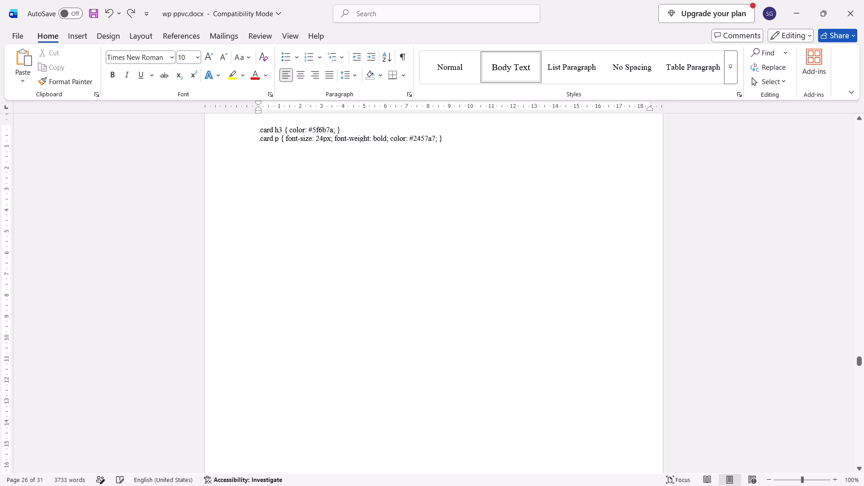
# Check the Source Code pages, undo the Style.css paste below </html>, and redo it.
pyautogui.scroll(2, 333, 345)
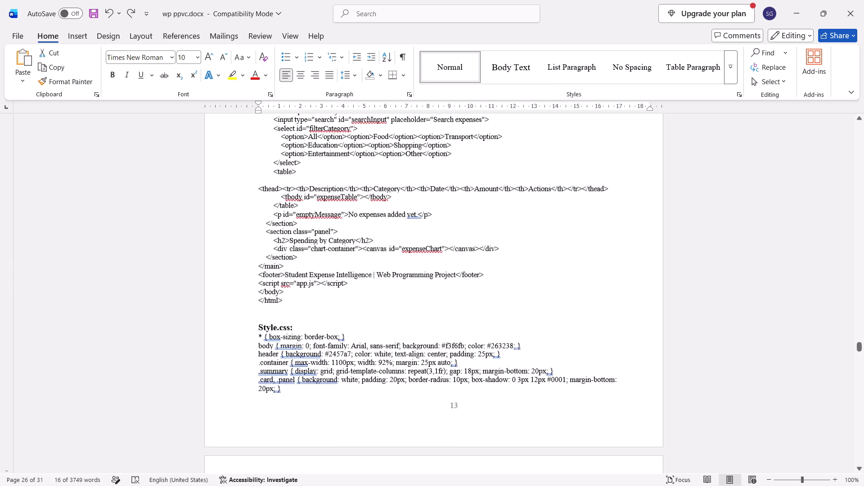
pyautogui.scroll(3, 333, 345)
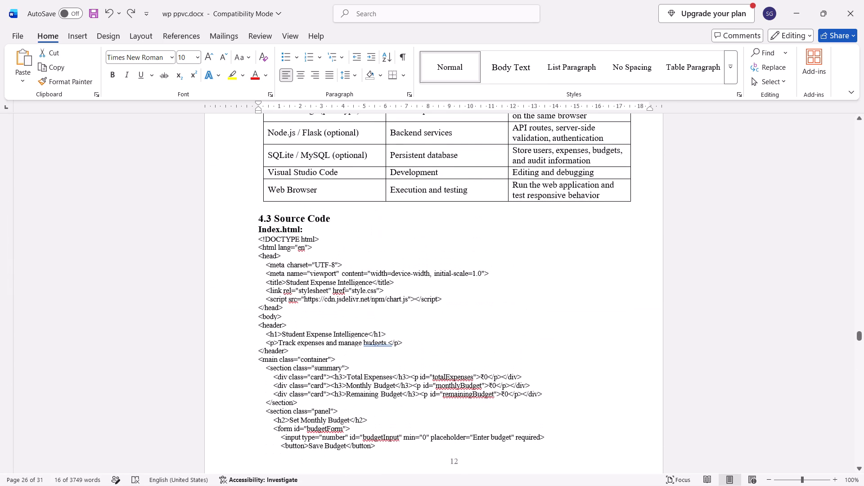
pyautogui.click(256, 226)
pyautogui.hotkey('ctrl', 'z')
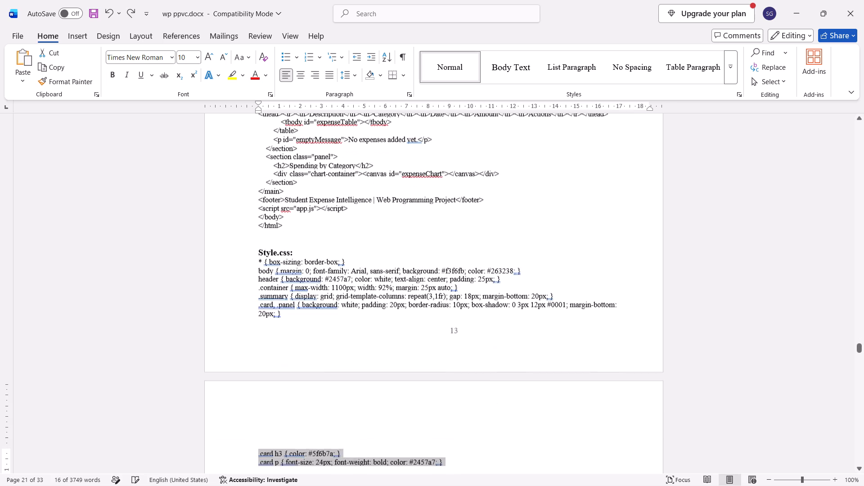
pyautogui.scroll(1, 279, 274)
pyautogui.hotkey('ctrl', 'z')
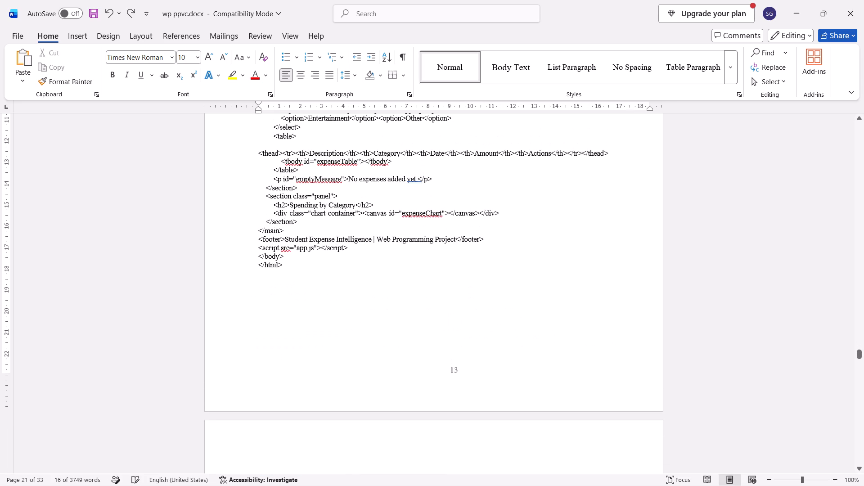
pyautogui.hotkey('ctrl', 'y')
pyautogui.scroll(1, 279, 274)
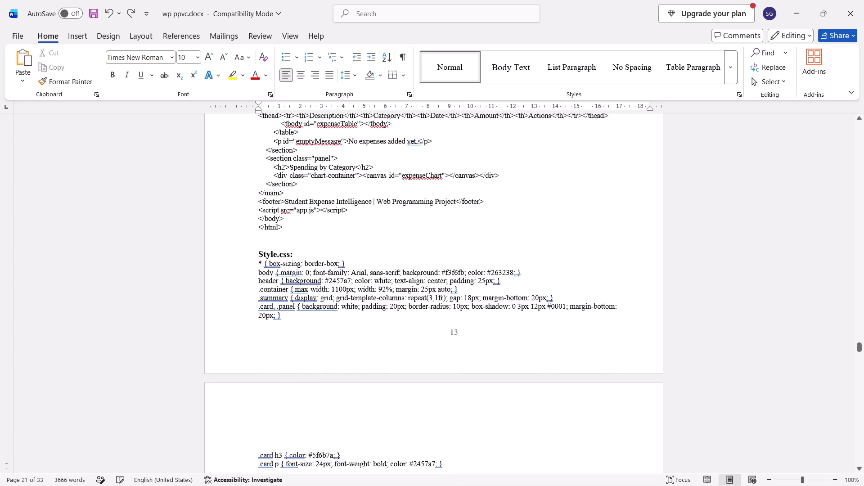
# Copy the section 4.3 text from the words Source Code in its heading through the final update(); line of App.js.
pyautogui.scroll(4, 279, 274)
pyautogui.scroll(-1, 277, 335)
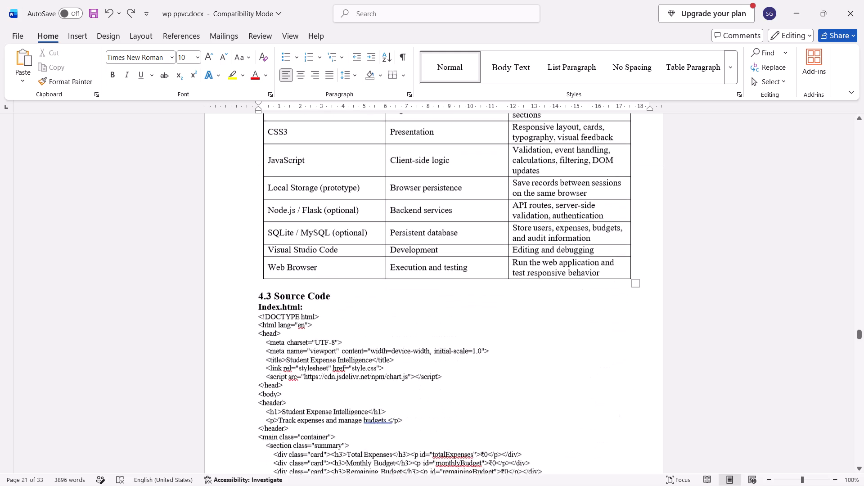
pyautogui.scroll(-1, 277, 335)
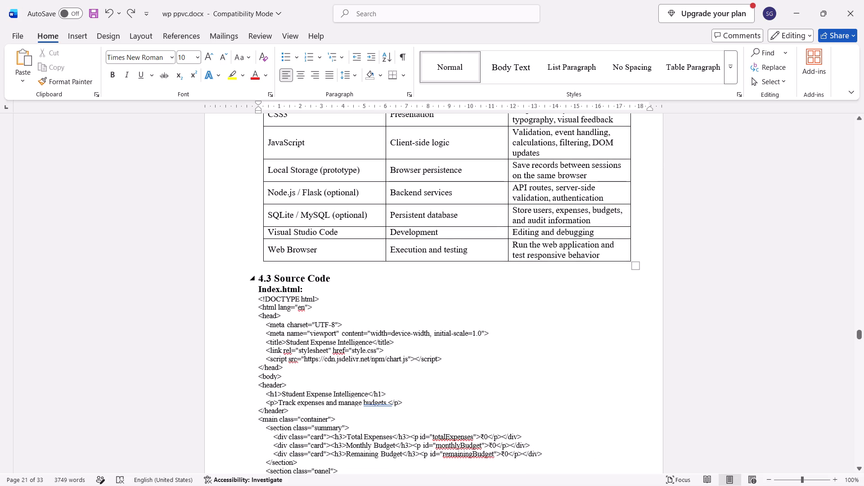
pyautogui.moveTo(274, 281); pyautogui.dragTo(471, 485)
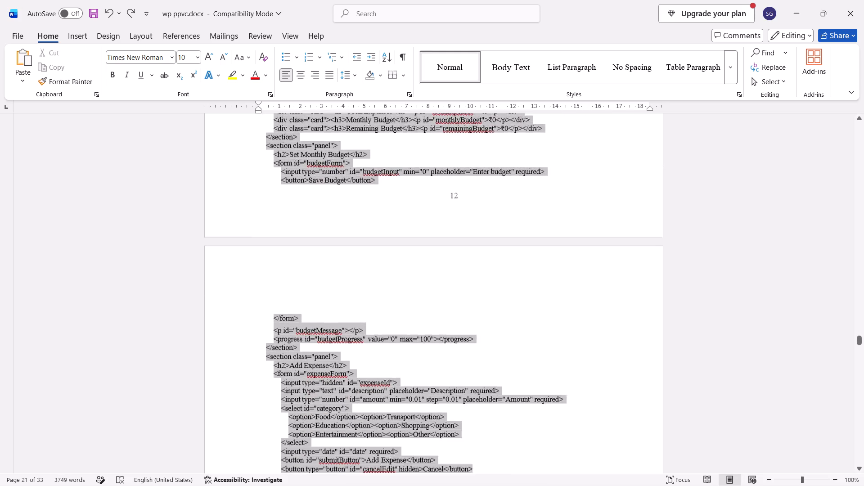
pyautogui.moveTo(471, 485); pyautogui.dragTo(466, 485)
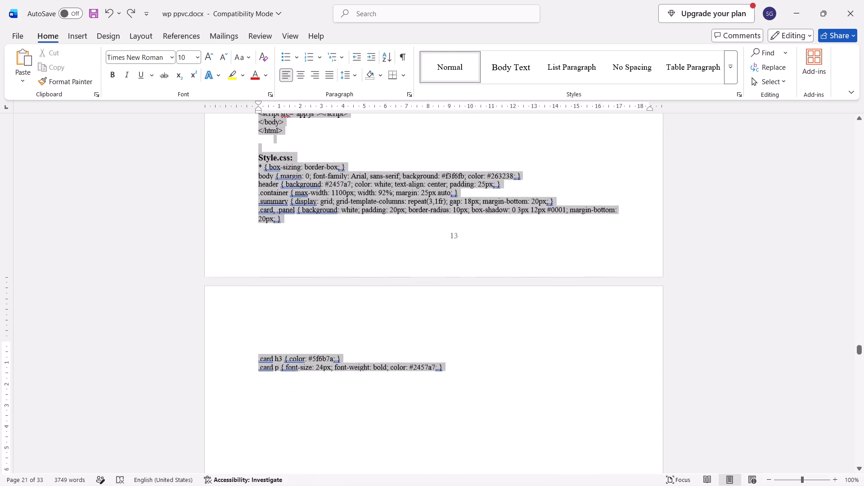
pyautogui.moveTo(466, 485); pyautogui.dragTo(465, 481)
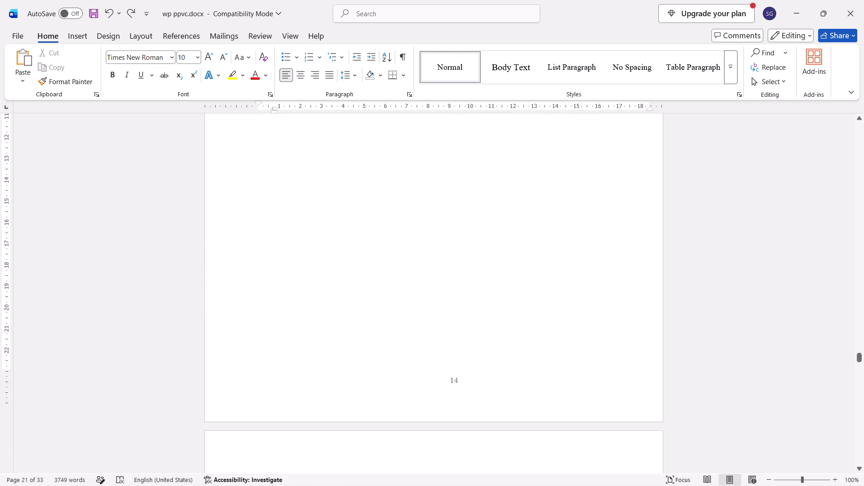
pyautogui.moveTo(465, 481); pyautogui.dragTo(479, 485)
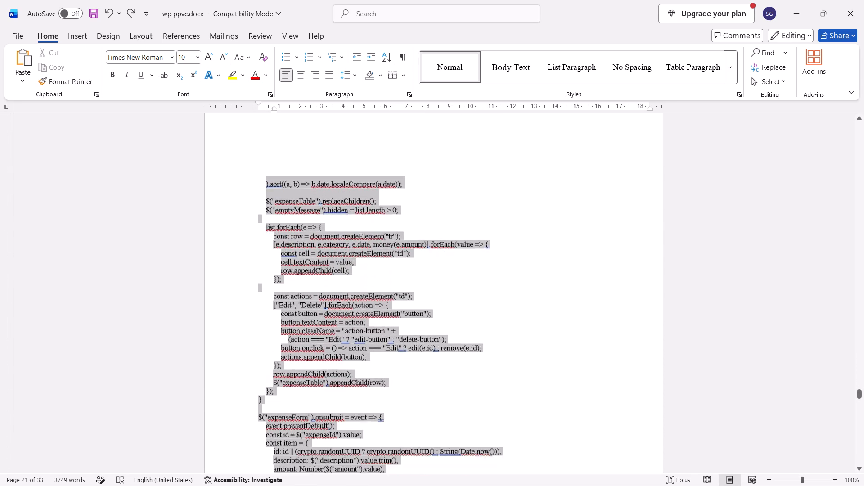
pyautogui.moveTo(479, 485); pyautogui.dragTo(456, 481)
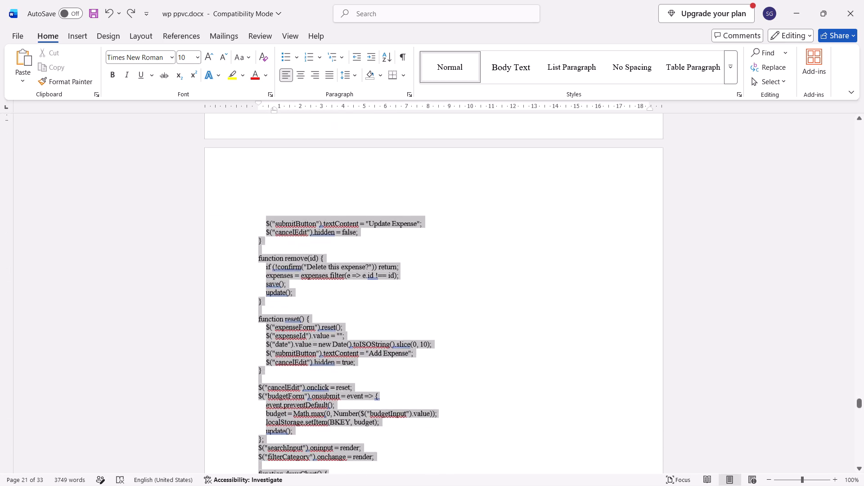
pyautogui.moveTo(456, 481); pyautogui.dragTo(446, 475)
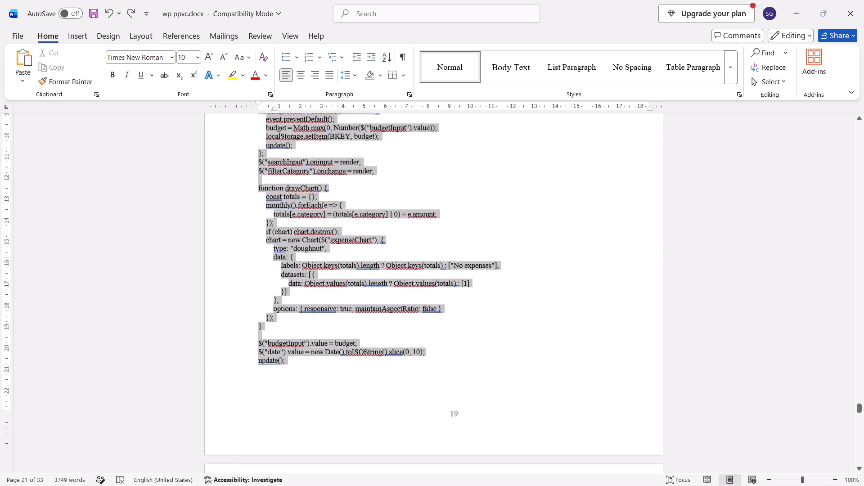
pyautogui.moveTo(446, 475); pyautogui.dragTo(463, 243)
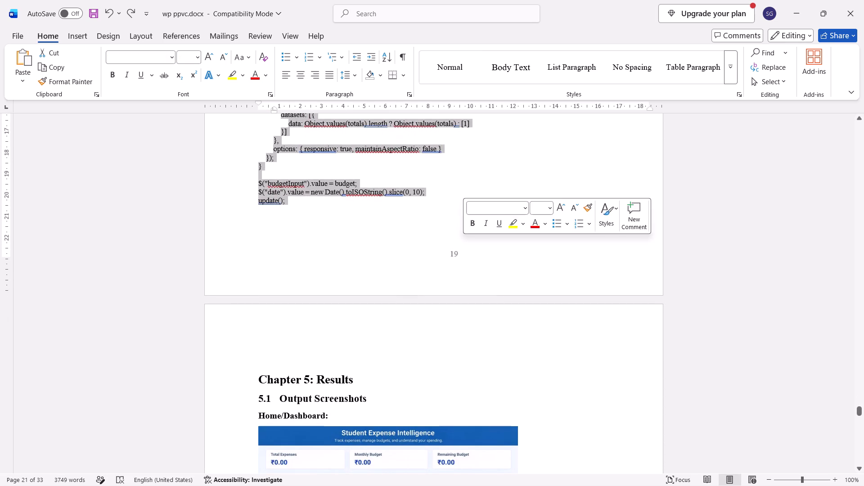
pyautogui.hotkey('ctrl', 'c')
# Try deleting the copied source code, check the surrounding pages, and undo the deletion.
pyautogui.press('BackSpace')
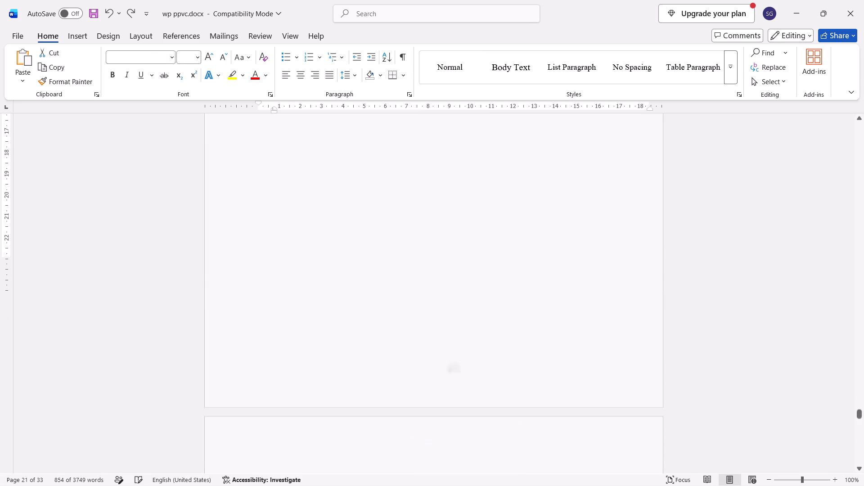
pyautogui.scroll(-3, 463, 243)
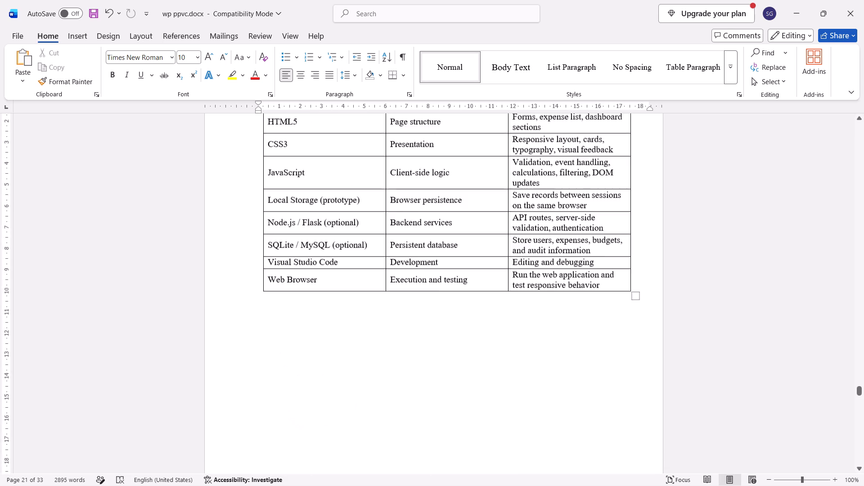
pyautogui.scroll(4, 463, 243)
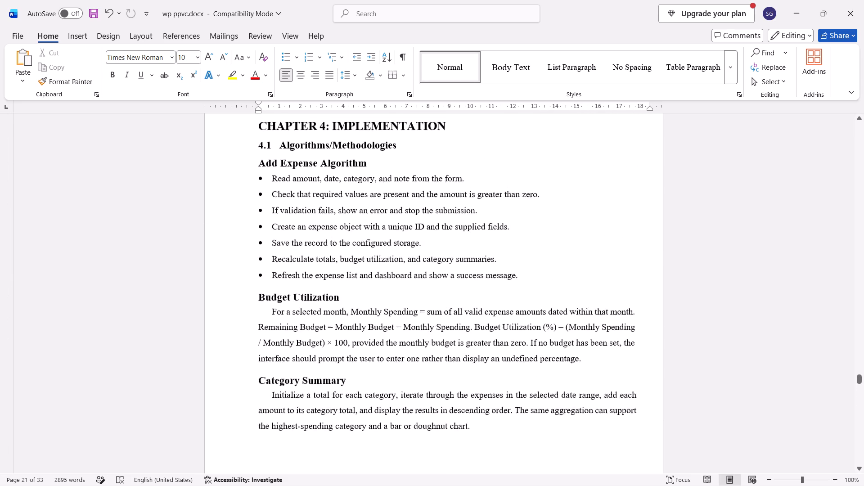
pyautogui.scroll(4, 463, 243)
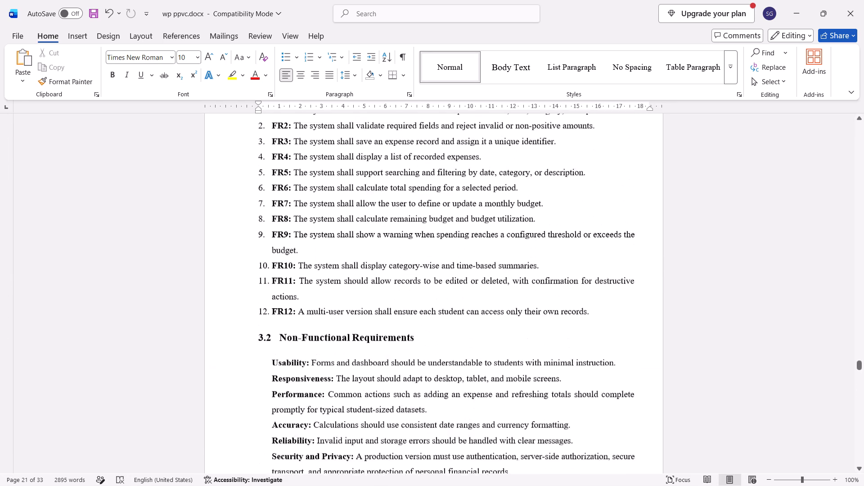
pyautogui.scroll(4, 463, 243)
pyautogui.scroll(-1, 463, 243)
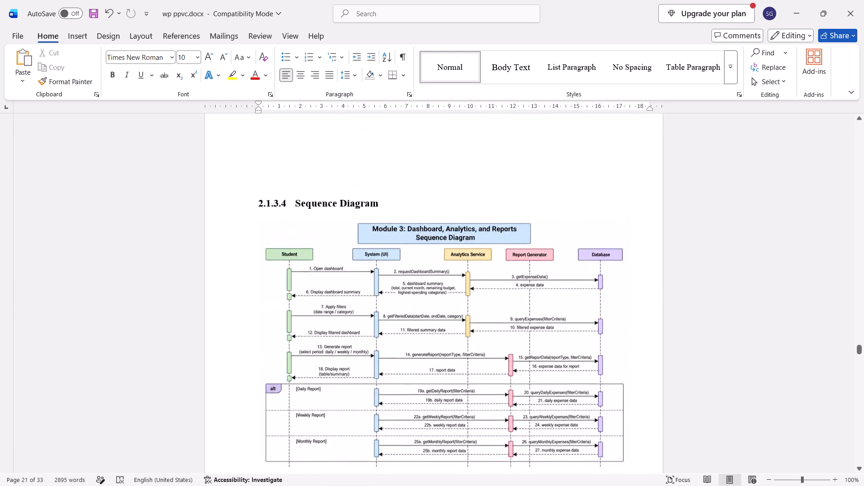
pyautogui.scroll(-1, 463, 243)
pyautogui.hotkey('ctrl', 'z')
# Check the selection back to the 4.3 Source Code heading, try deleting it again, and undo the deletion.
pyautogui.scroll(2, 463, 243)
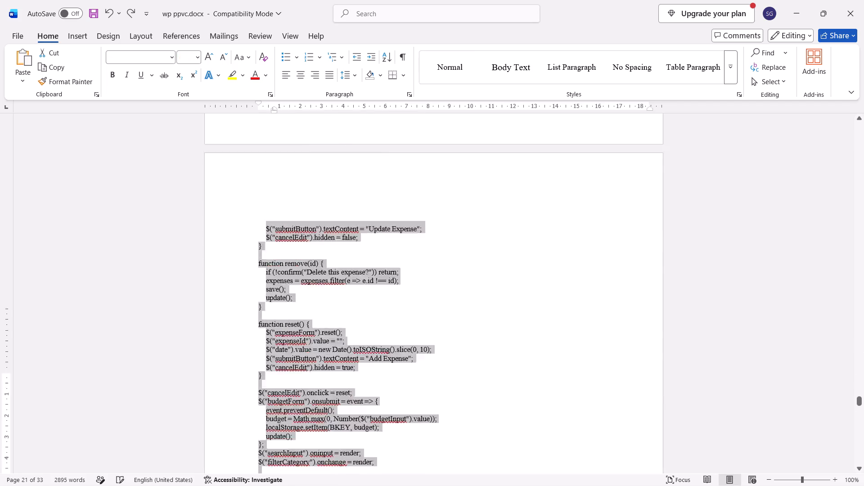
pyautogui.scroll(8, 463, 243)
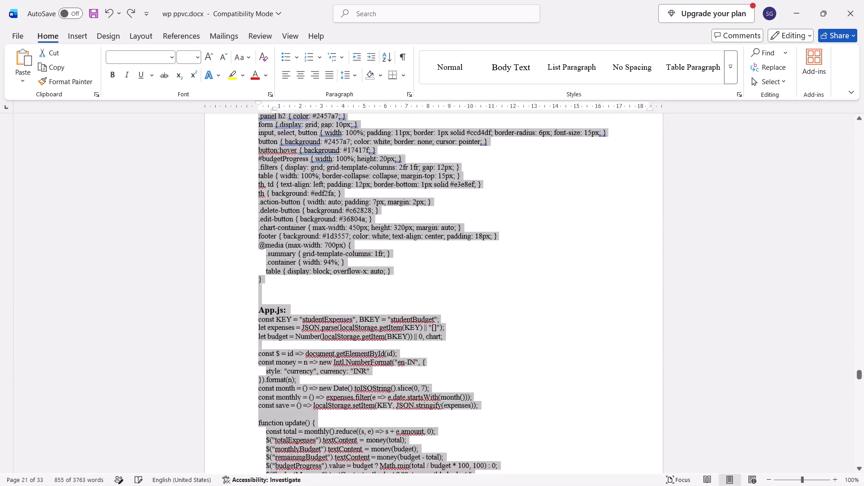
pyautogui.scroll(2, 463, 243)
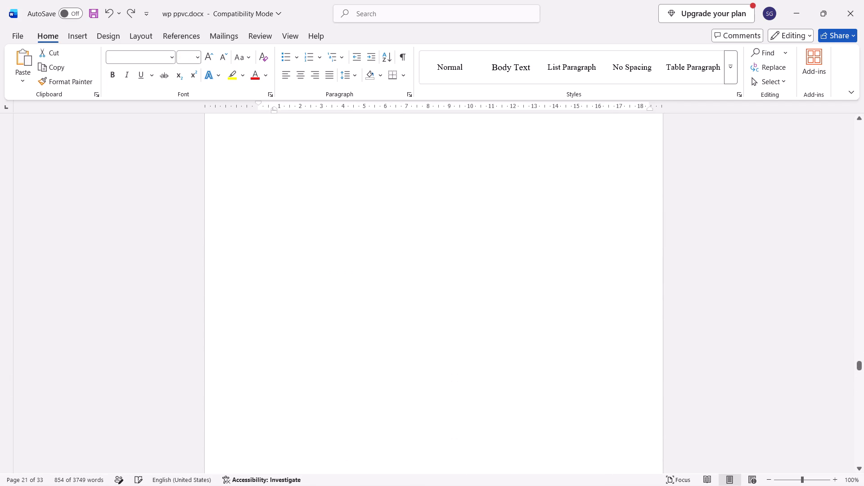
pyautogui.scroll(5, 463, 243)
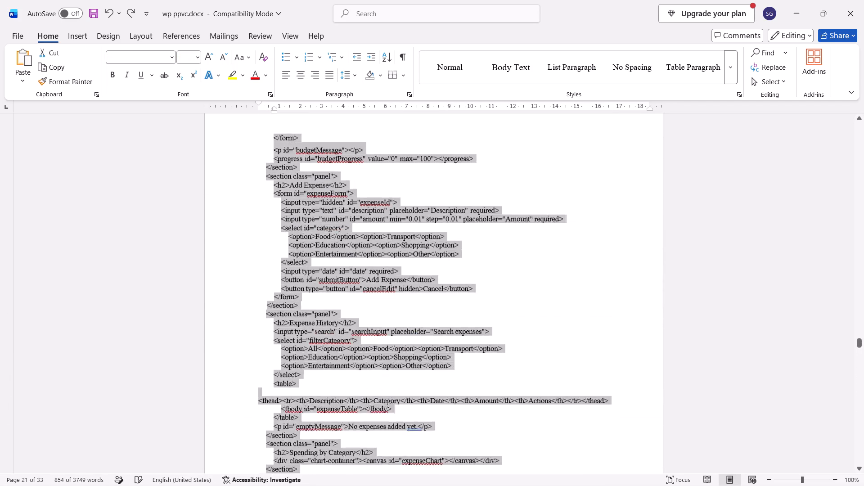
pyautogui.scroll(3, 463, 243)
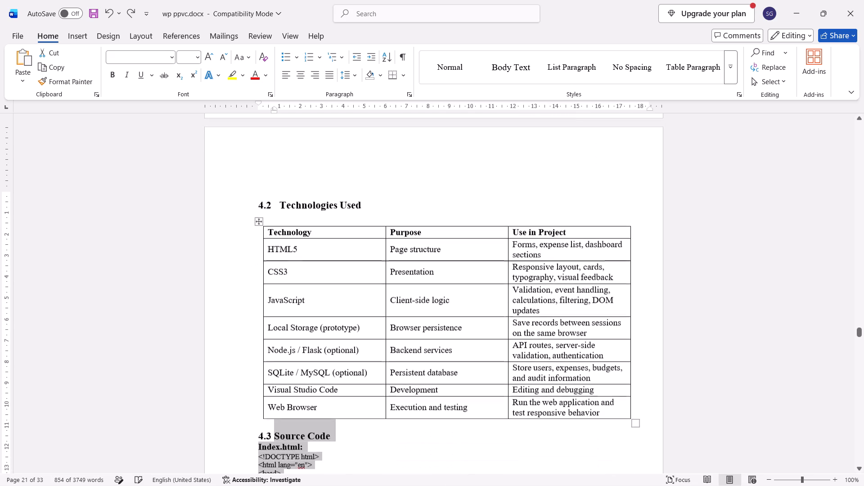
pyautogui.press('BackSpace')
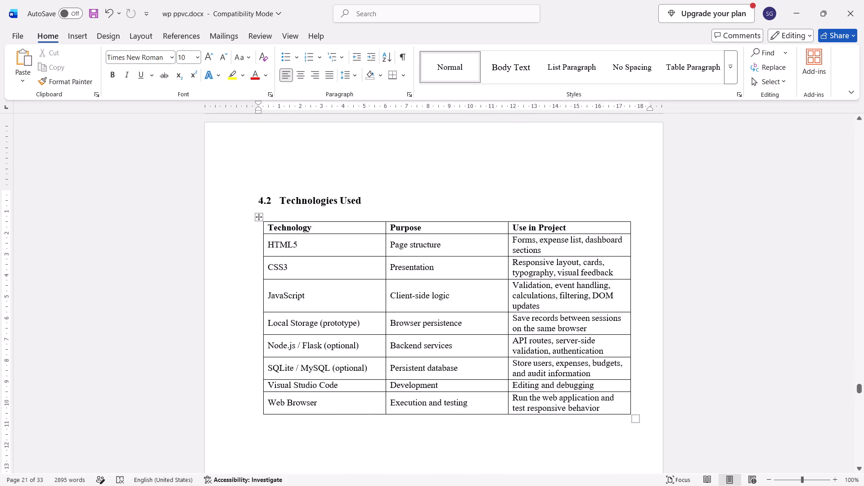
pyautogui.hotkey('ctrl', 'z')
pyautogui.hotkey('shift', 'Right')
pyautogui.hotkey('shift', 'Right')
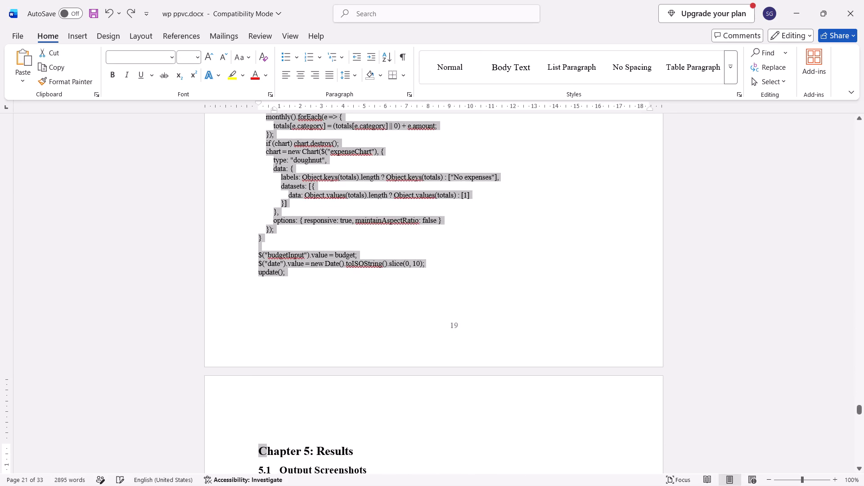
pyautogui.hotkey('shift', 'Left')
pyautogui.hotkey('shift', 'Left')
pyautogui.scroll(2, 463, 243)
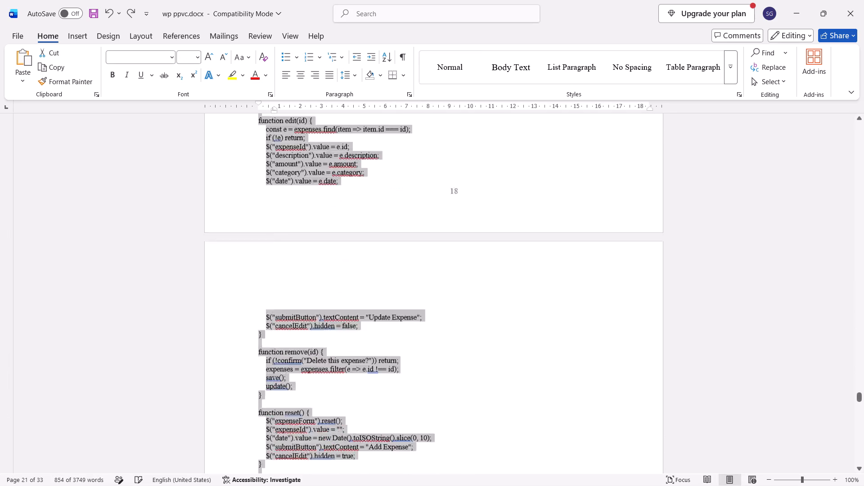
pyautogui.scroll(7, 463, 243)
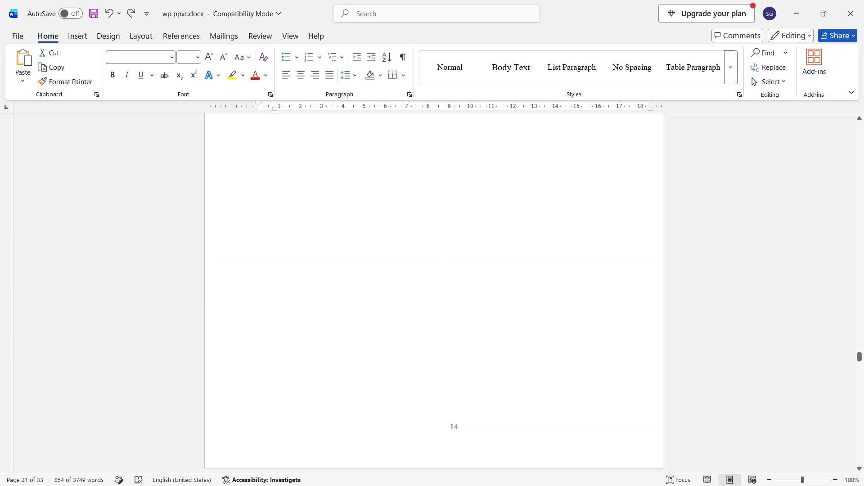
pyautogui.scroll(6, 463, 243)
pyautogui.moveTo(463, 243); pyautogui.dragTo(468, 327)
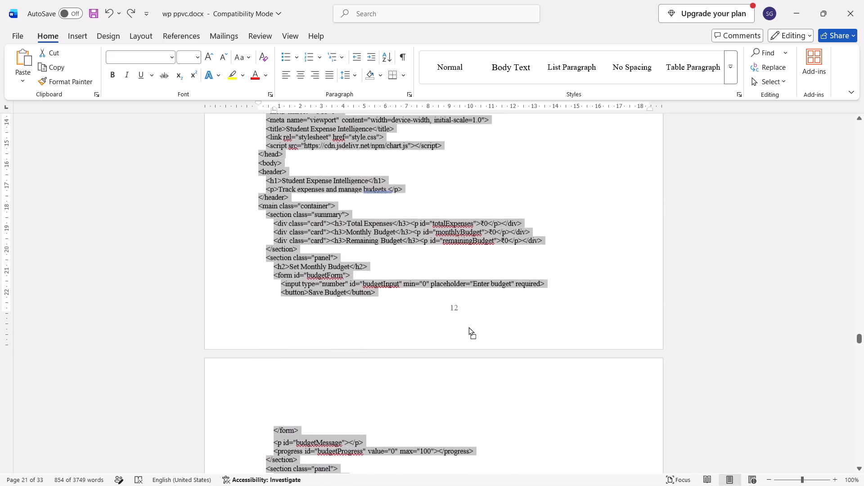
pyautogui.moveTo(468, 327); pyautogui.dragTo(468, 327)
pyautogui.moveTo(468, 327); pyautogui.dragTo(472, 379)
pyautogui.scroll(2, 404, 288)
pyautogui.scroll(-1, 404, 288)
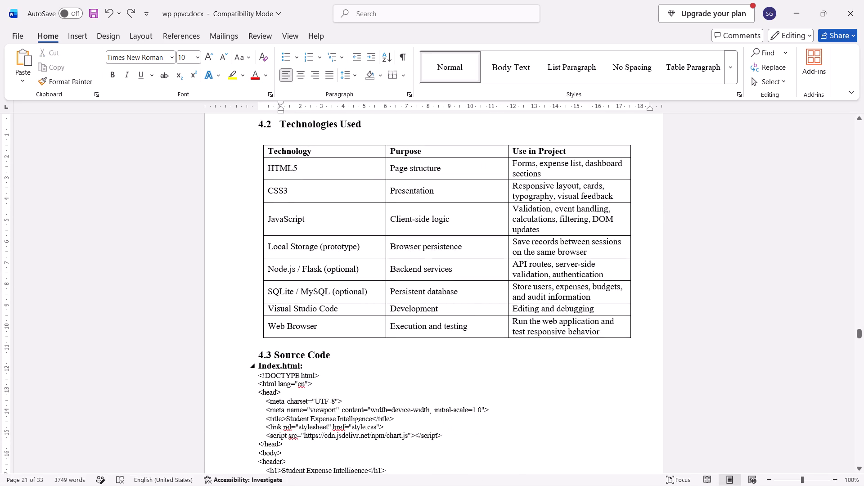
# Delete the source code from the Index.html: heading through the final update(); line of App.js, keeping the 4.3 Source Code heading.
pyautogui.moveTo(259, 366); pyautogui.dragTo(452, 485)
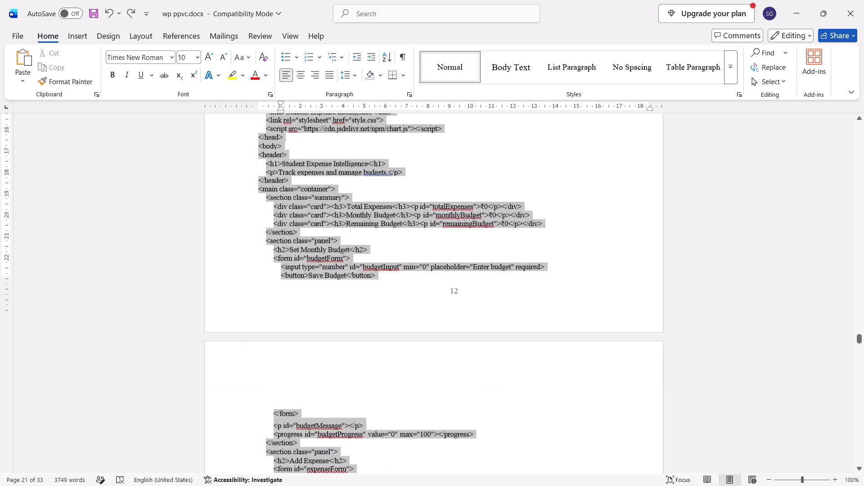
pyautogui.moveTo(452, 485); pyautogui.dragTo(419, 484)
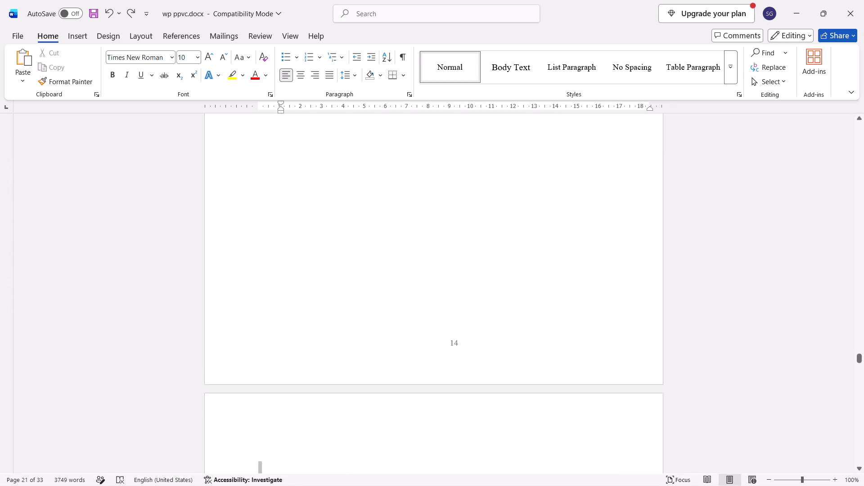
pyautogui.moveTo(419, 484); pyautogui.dragTo(431, 485)
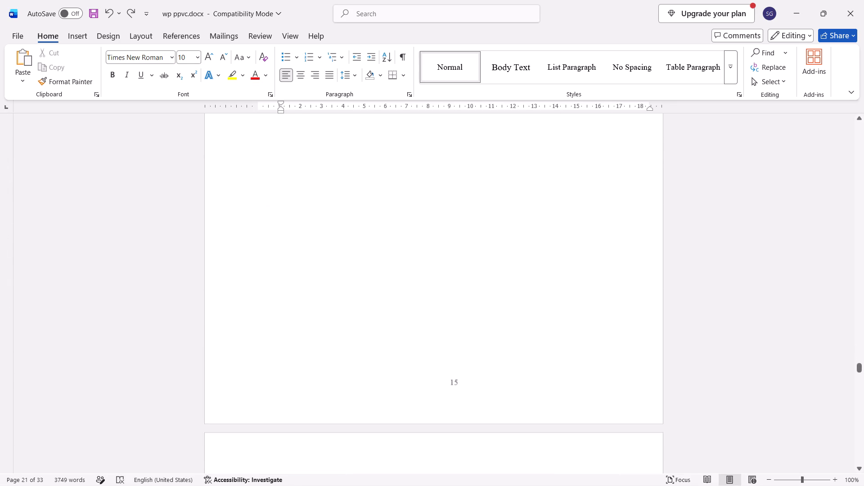
pyautogui.moveTo(431, 485); pyautogui.dragTo(430, 485)
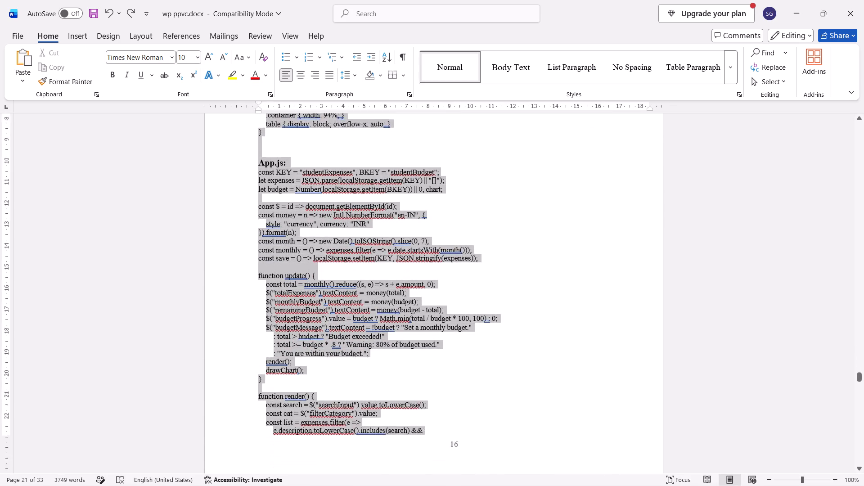
pyautogui.moveTo(430, 485); pyautogui.dragTo(371, 485)
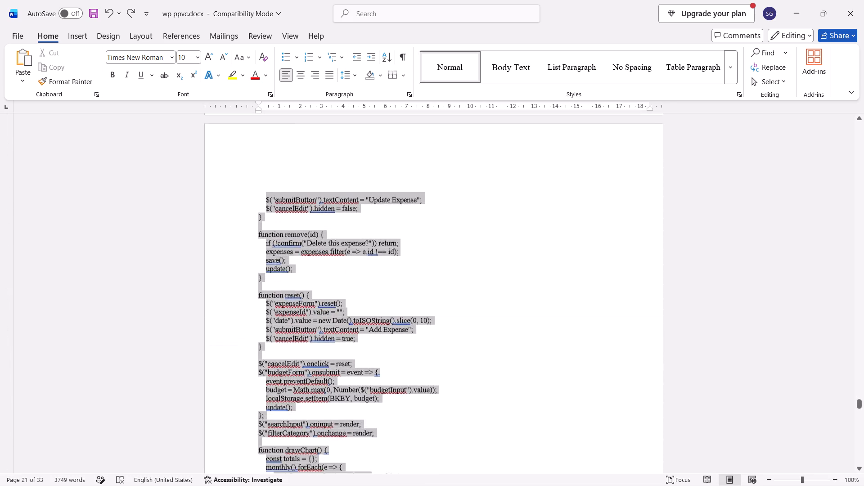
pyautogui.moveTo(371, 485); pyautogui.dragTo(464, 130)
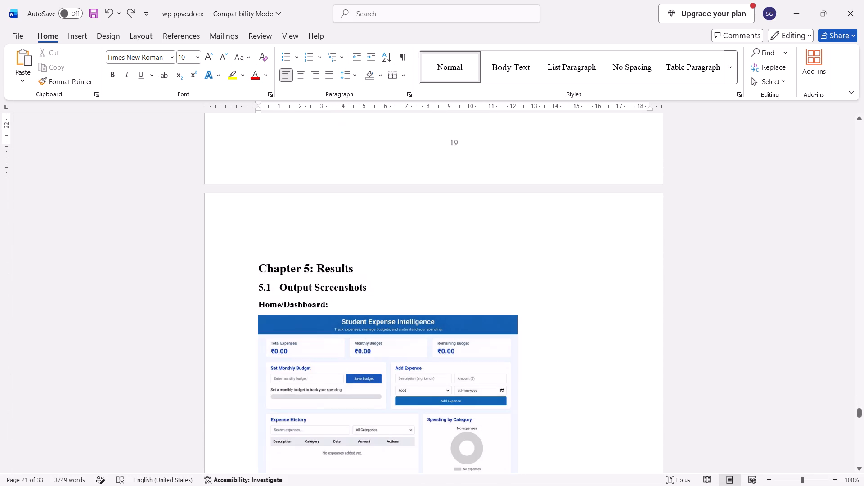
pyautogui.moveTo(464, 130); pyautogui.dragTo(462, 134)
pyautogui.scroll(1, 462, 134)
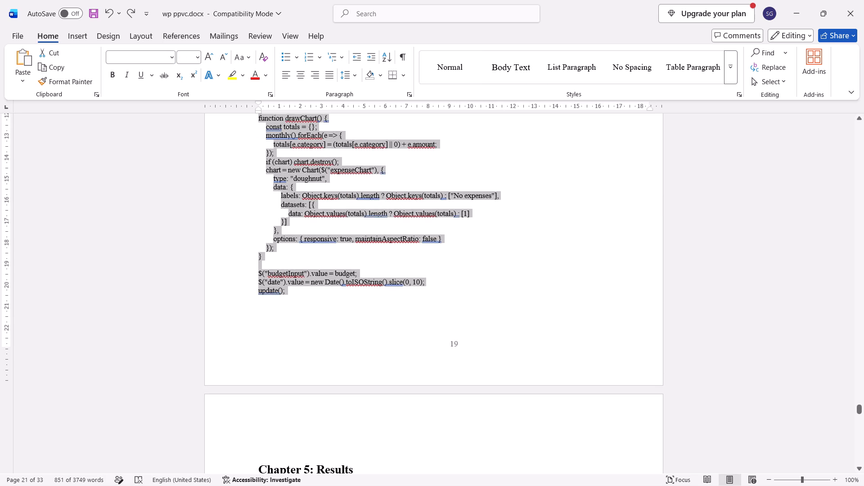
pyautogui.press('\\')
pyautogui.press('BackSpace')
pyautogui.scroll(-1, 462, 134)
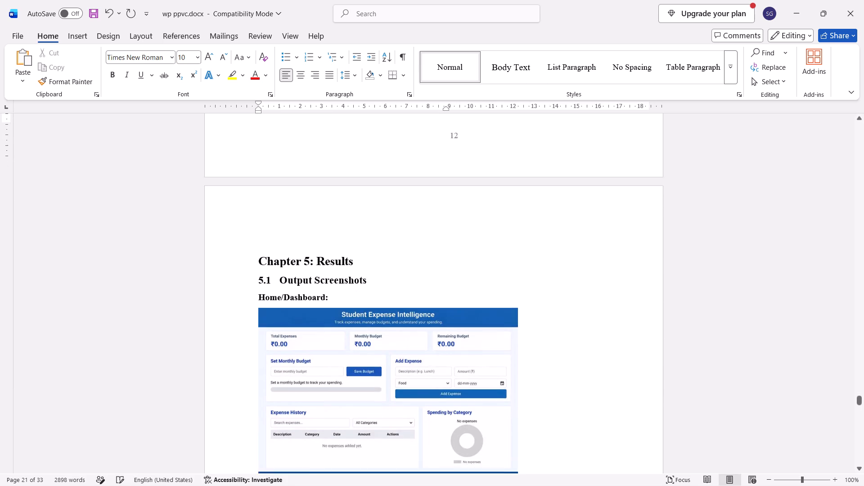
pyautogui.scroll(-1, 462, 134)
pyautogui.scroll(-2, 536, 282)
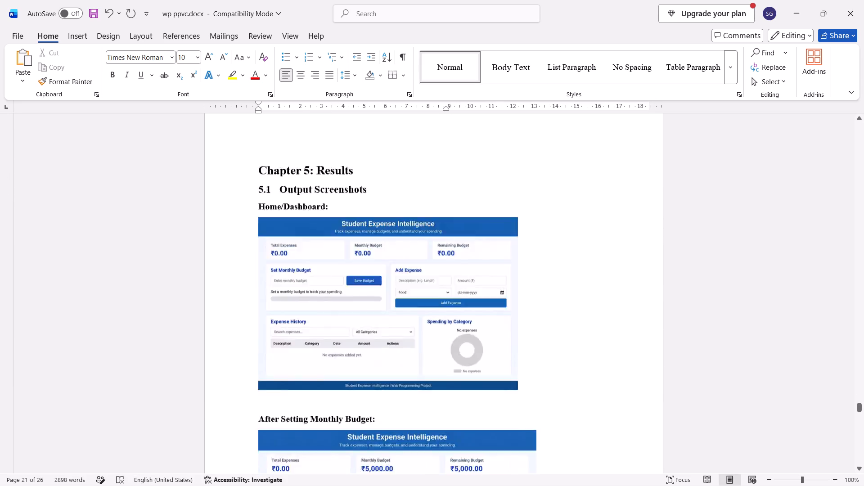
pyautogui.scroll(-20, 536, 282)
pyautogui.scroll(-1, 536, 282)
pyautogui.scroll(2, 536, 282)
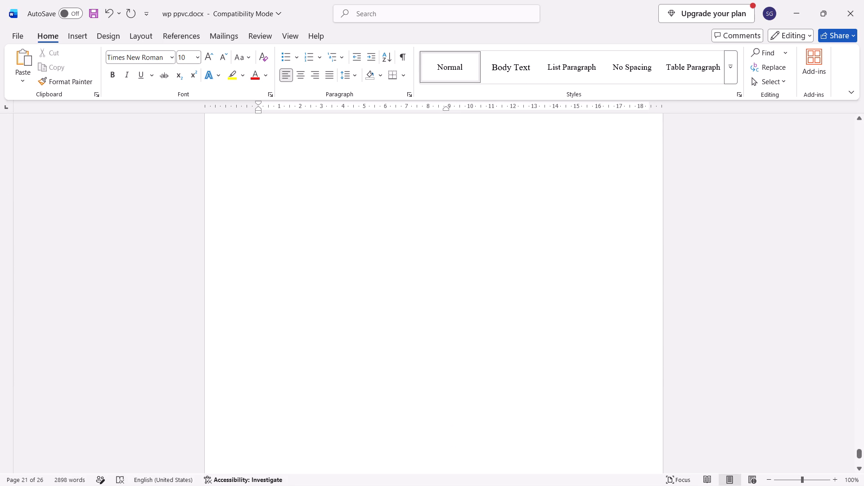
# Try to clear the blank page after the References list by deleting its empty lines.
pyautogui.scroll(3, 536, 282)
pyautogui.scroll(-1, 536, 282)
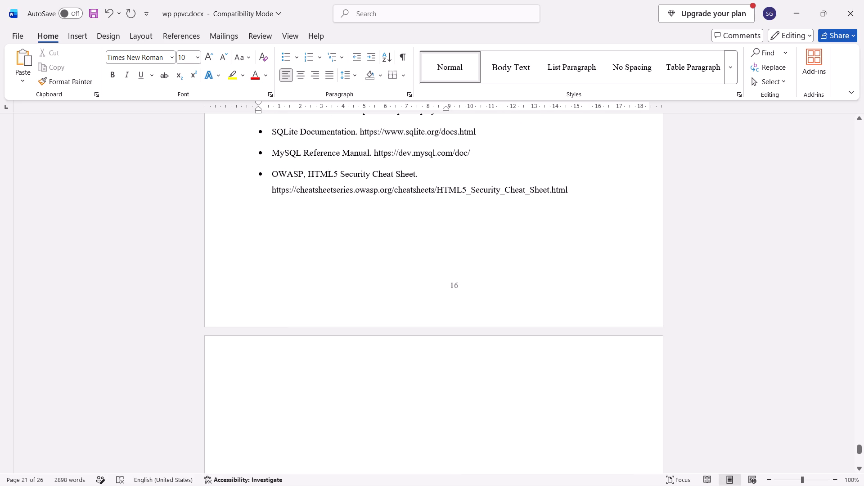
pyautogui.click(411, 377)
pyautogui.press('Delete')
pyautogui.press('Delete')
pyautogui.press('Delete')
pyautogui.press('Delete')
pyautogui.press('Delete')
pyautogui.press('Delete')
pyautogui.press('Delete')
pyautogui.press('Delete')
pyautogui.press('Delete')
pyautogui.press('Delete')
pyautogui.press('Delete')
pyautogui.press('Delete')
pyautogui.press('Delete')
pyautogui.press('Delete')
pyautogui.press('Delete')
pyautogui.press('Delete')
pyautogui.press('Delete')
pyautogui.press('Delete')
pyautogui.press('Delete')
pyautogui.press('Delete')
pyautogui.press('Delete')
pyautogui.press('Delete')
pyautogui.press('Delete')
pyautogui.press('Delete')
pyautogui.press('Delete')
pyautogui.press('Delete')
pyautogui.press('Delete')
pyautogui.press('Delete')
pyautogui.press('Delete')
pyautogui.scroll(1, 411, 377)
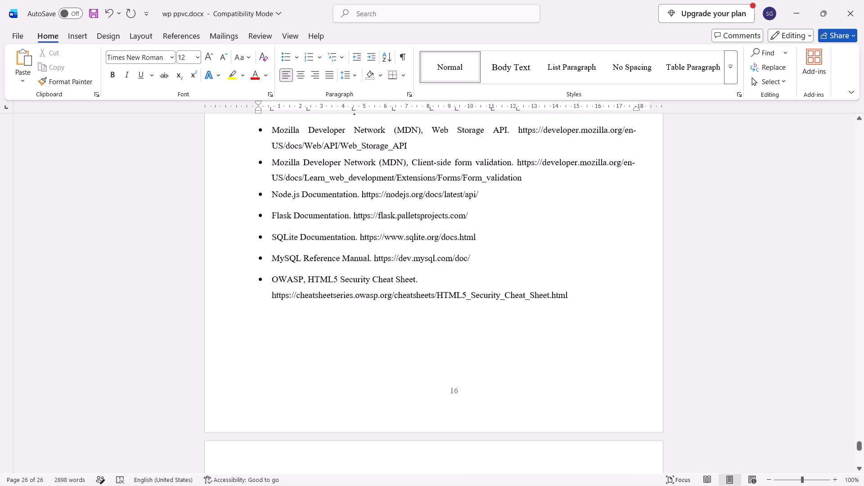
pyautogui.scroll(1, 411, 377)
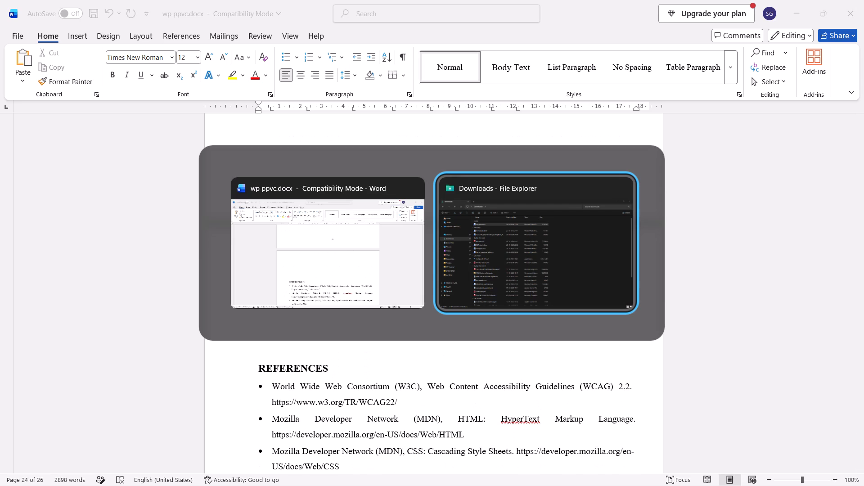
pyautogui.scroll(1, 411, 377)
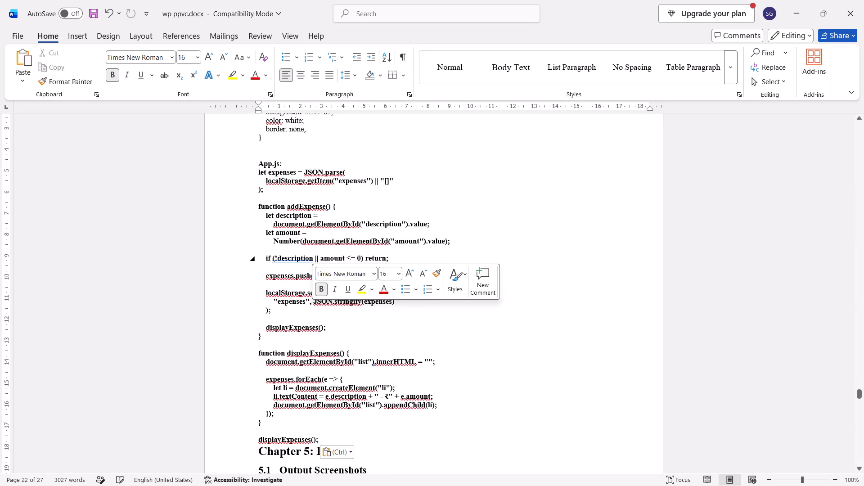
# Remove the bold formatting from all pasted JavaScript lines below the App.js: label.
pyautogui.scroll(-1, 304, 257)
pyautogui.moveTo(335, 389); pyautogui.dragTo(243, 228)
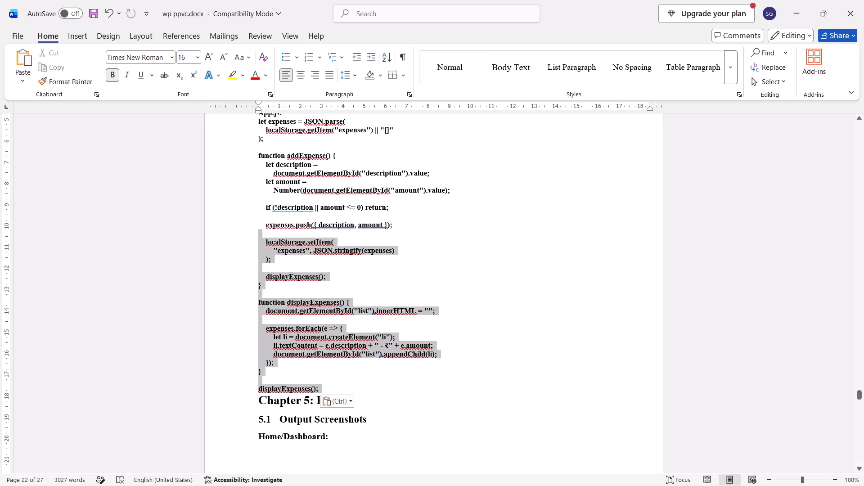
pyautogui.moveTo(243, 228); pyautogui.dragTo(233, 189)
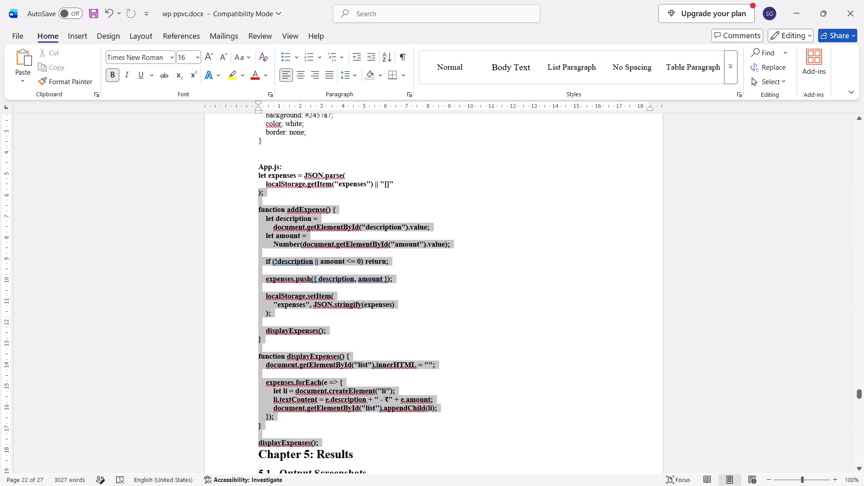
pyautogui.moveTo(233, 189); pyautogui.dragTo(233, 176)
pyautogui.hotkey('ctrl', 'b')
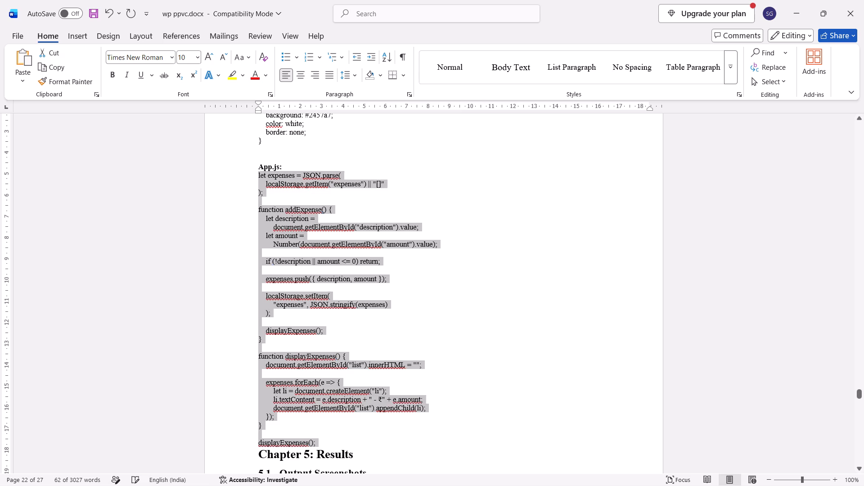
# Set the App.js: label's font size to 12 pt.
pyautogui.press('Up')
pyautogui.hotkey('ctrl', 'shift', 'Right')
pyautogui.hotkey('ctrl', 'shift', 'Right')
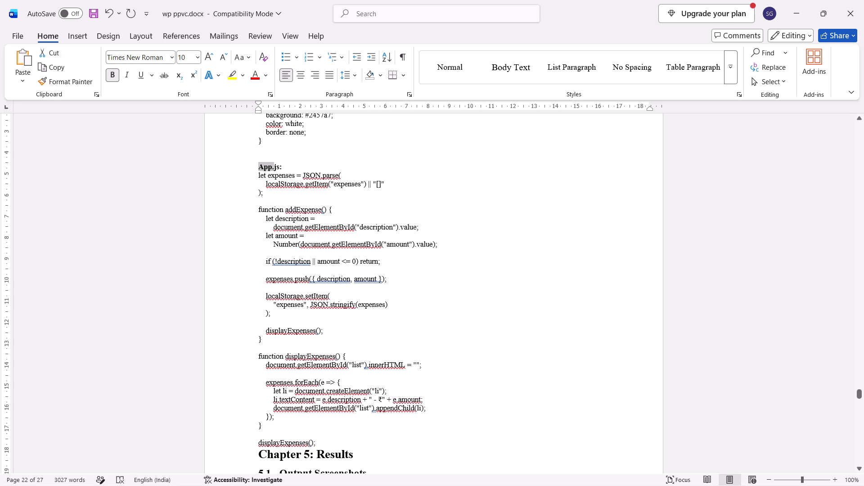
pyautogui.hotkey('ctrl', 'shift', 'Right')
pyautogui.hotkey('ctrl', 'shift', 'Right')
pyautogui.hotkey('ctrl', 'shift', '.')
pyautogui.hotkey('ctrl', 'shift', '.')
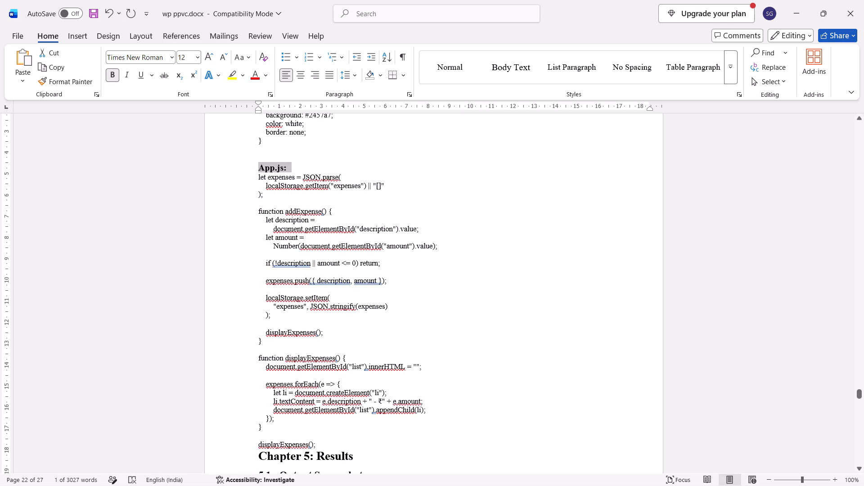
pyautogui.rightClick(233, 176)
pyautogui.click(428, 286)
# Insert ten blank lines after the final displayExpenses(); line to push the Chapter 5: Results heading onto a new page.
pyautogui.scroll(-1, 428, 286)
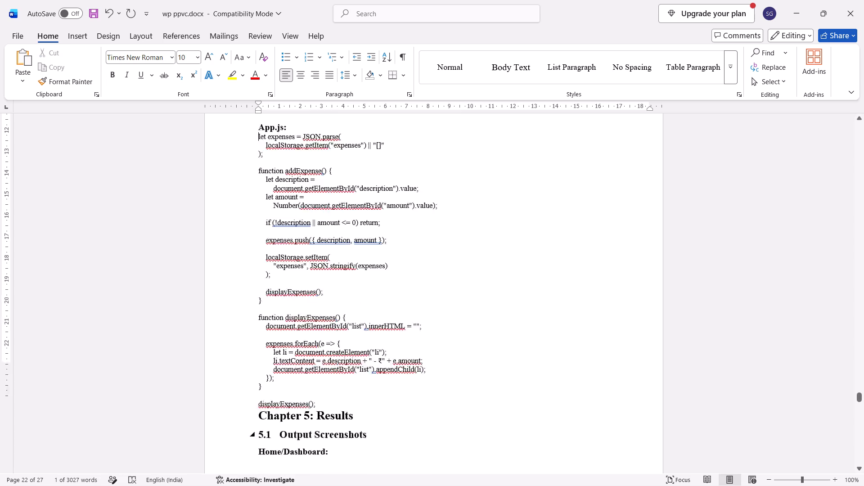
pyautogui.scroll(-1, 428, 286)
pyautogui.rightClick(428, 286)
pyautogui.click(382, 148)
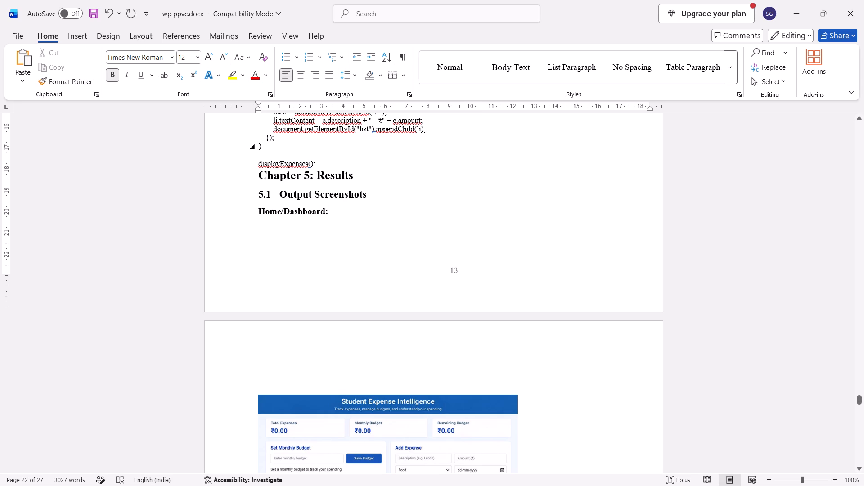
pyautogui.click(377, 162)
pyautogui.press('Return')
pyautogui.press('Return')
pyautogui.press('Return')
pyautogui.press('Return')
pyautogui.press('Return')
pyautogui.press('Return')
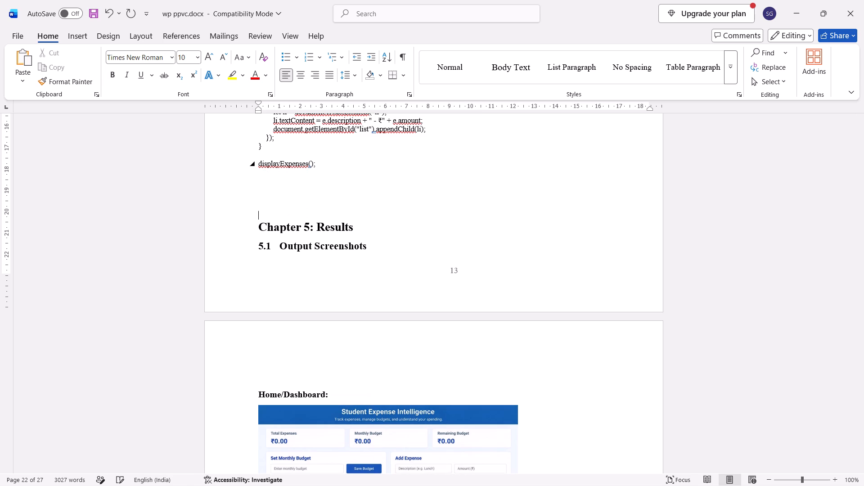
pyautogui.press('Return')
pyautogui.press('Return')
pyautogui.press('Return')
pyautogui.press('Return')
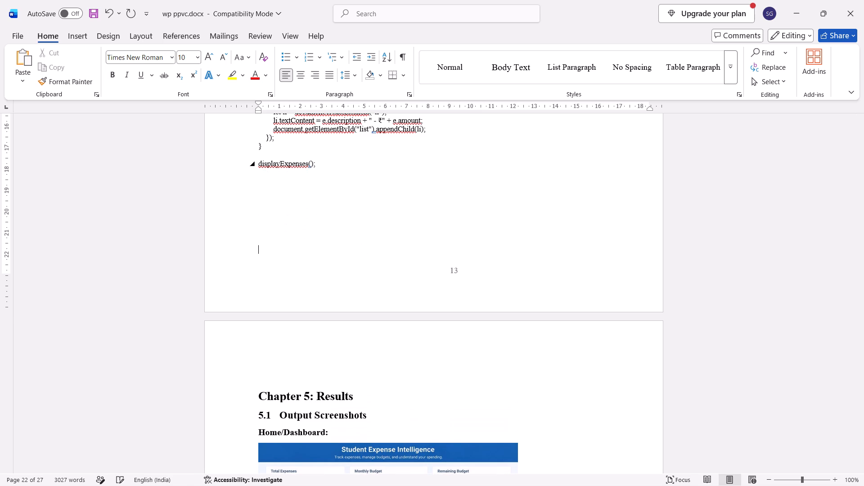
# Delete one blank line between the After Adding Expenses screenshot and the Search and Filter Example: heading.
pyautogui.scroll(-6, 377, 162)
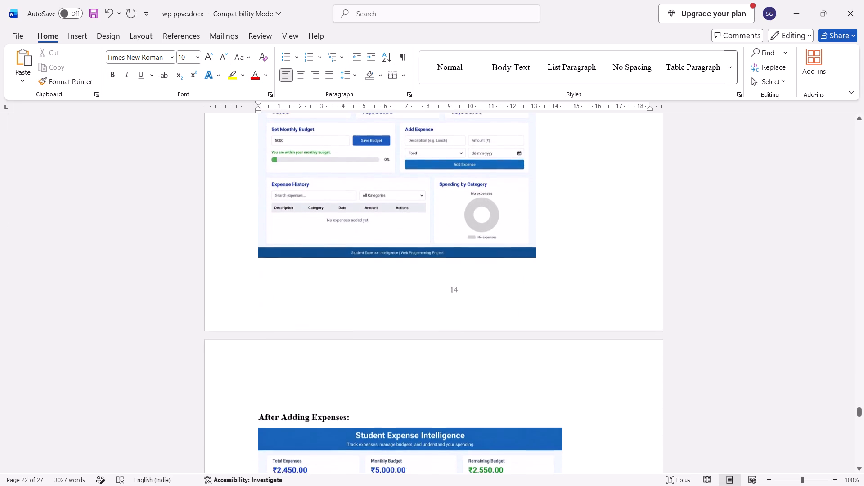
pyautogui.scroll(-4, 377, 162)
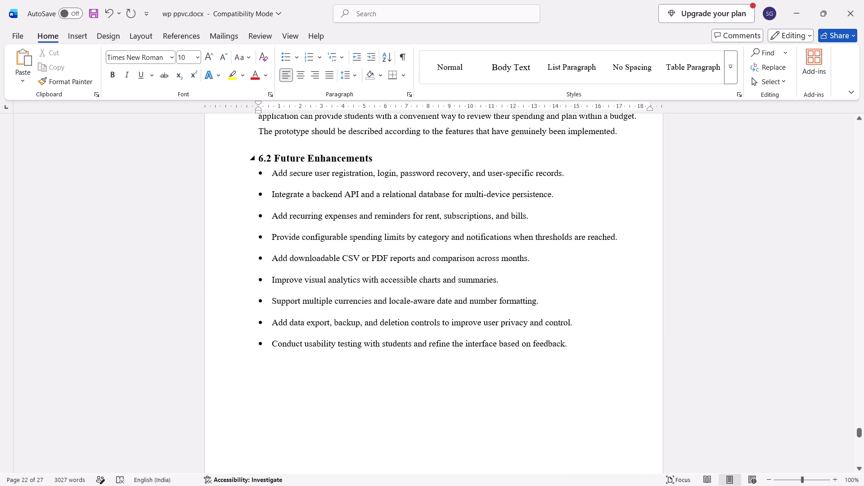
pyautogui.scroll(1, 377, 162)
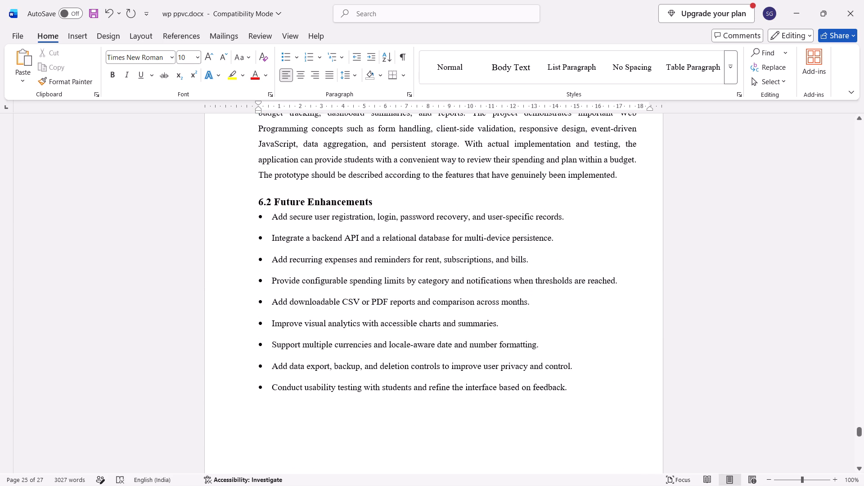
pyautogui.scroll(1, 325, 160)
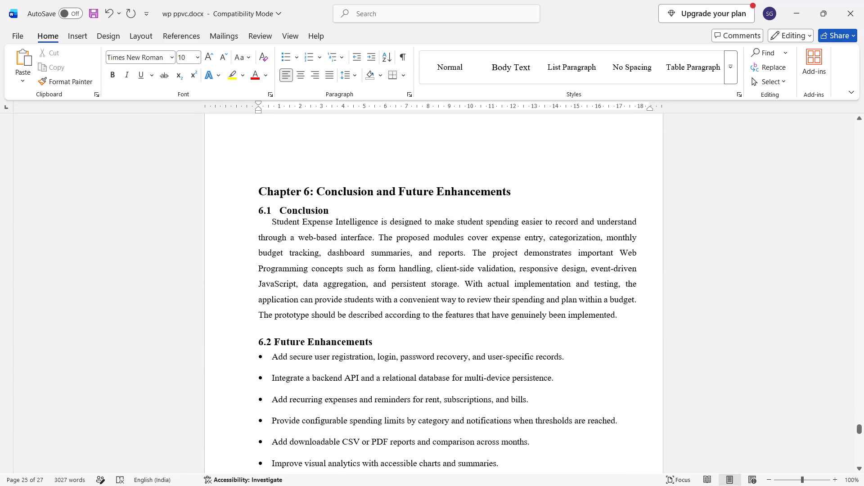
pyautogui.scroll(2, 562, 210)
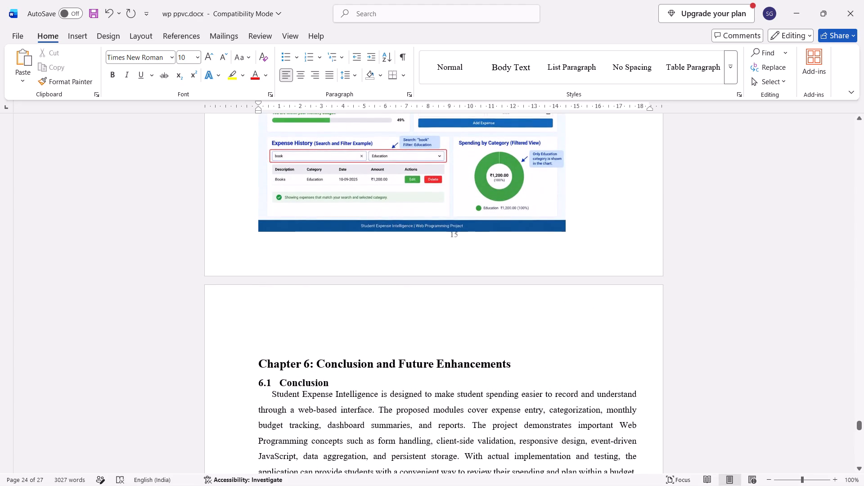
pyautogui.scroll(1, 663, 220)
pyautogui.scroll(-2, 663, 220)
pyautogui.scroll(1, 663, 220)
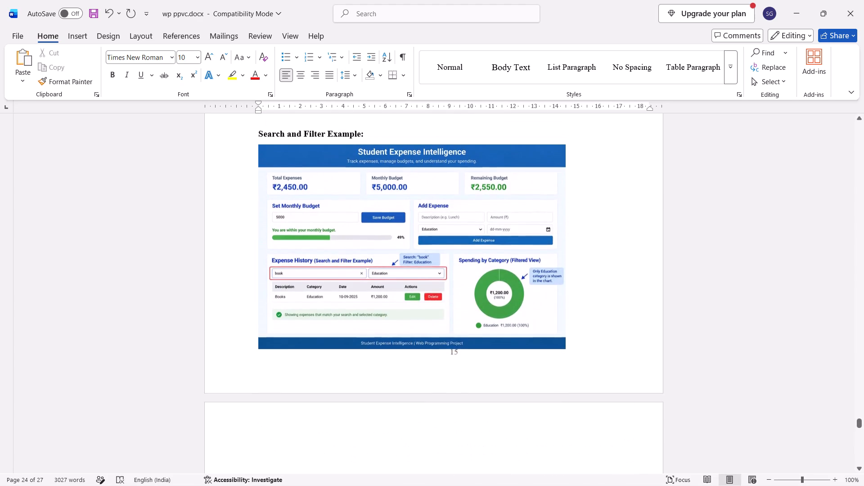
pyautogui.scroll(1, 662, 176)
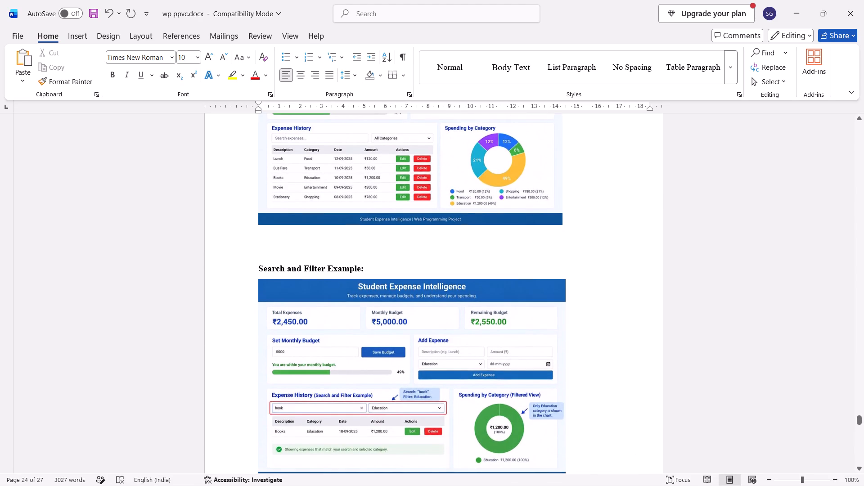
pyautogui.click(377, 242)
pyautogui.press('BackSpace')
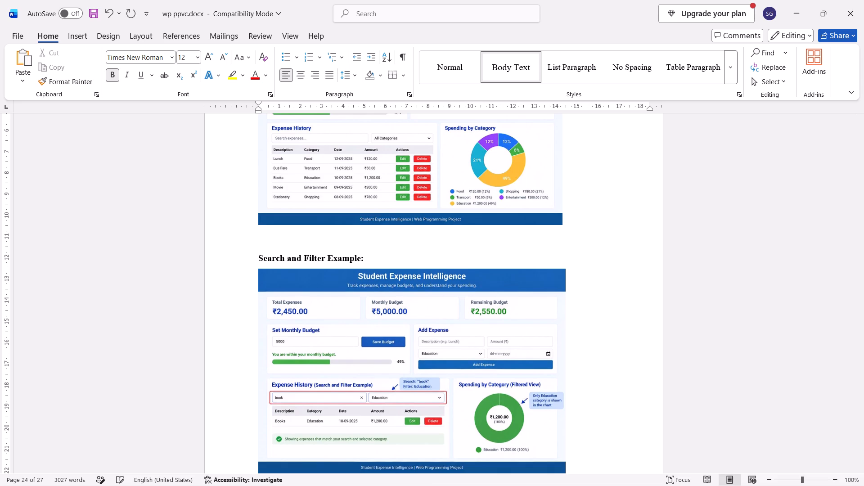
# Review the layout of the Chapter 6 Future Enhancements list and the start of the References page.
pyautogui.scroll(-6, 377, 242)
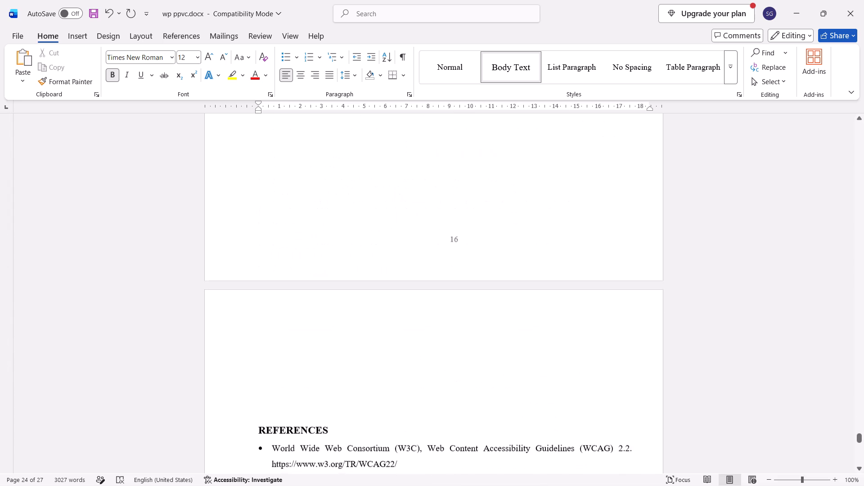
pyautogui.scroll(-1, 377, 242)
pyautogui.scroll(2, 377, 242)
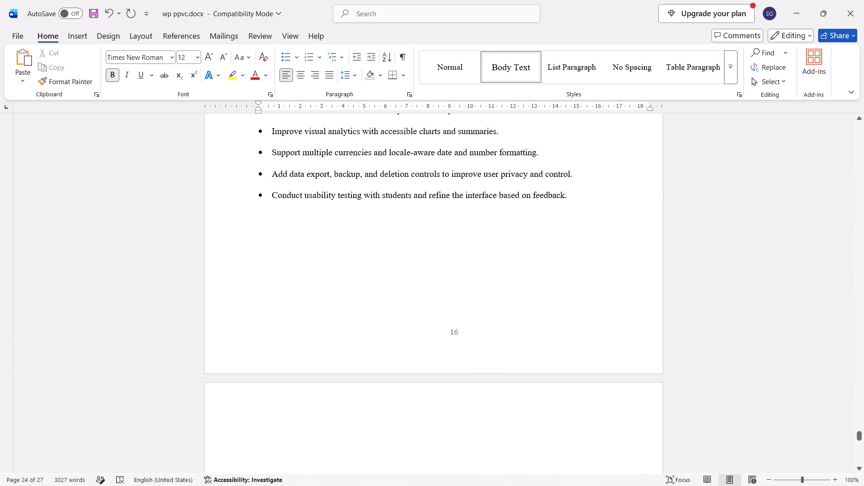
pyautogui.rightClick(377, 242)
pyautogui.click(343, 229)
pyautogui.scroll(3, 343, 229)
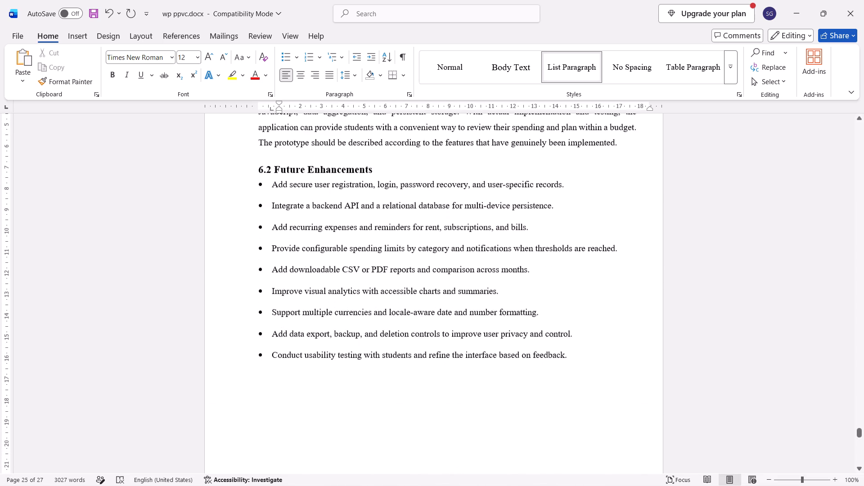
# Remove the blank last page after the References list.
pyautogui.scroll(-5, 343, 229)
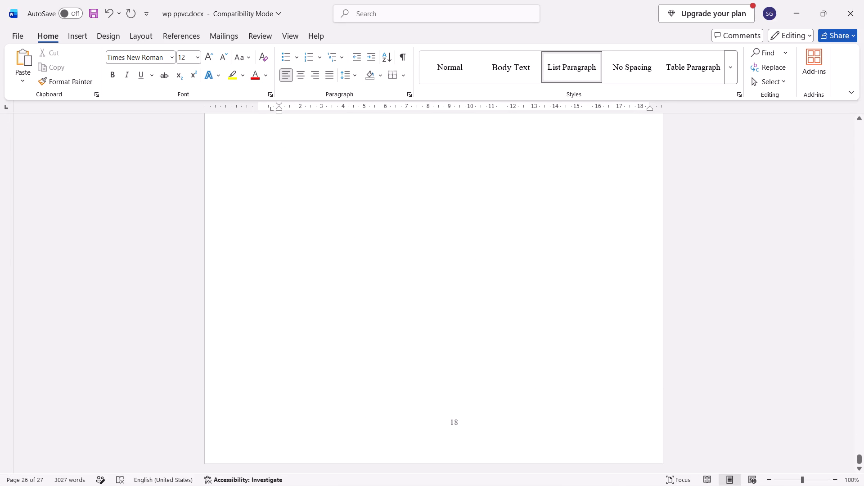
pyautogui.rightClick(343, 229)
pyautogui.scroll(1, 343, 229)
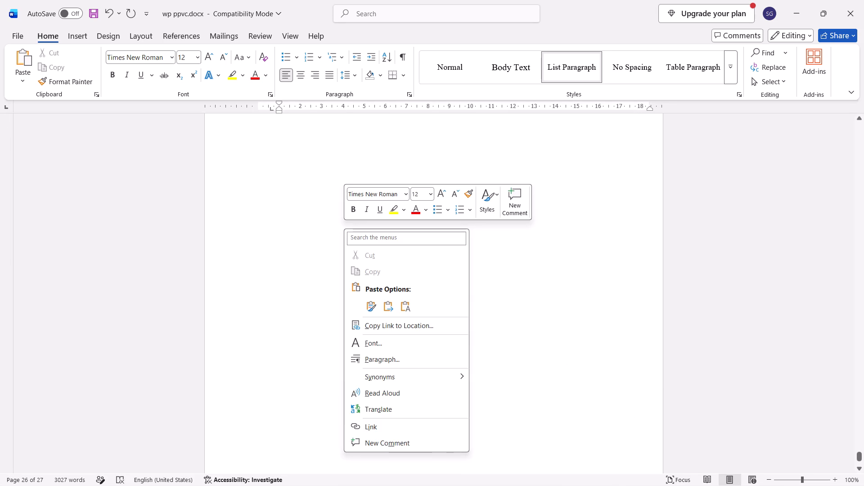
pyautogui.click(279, 249)
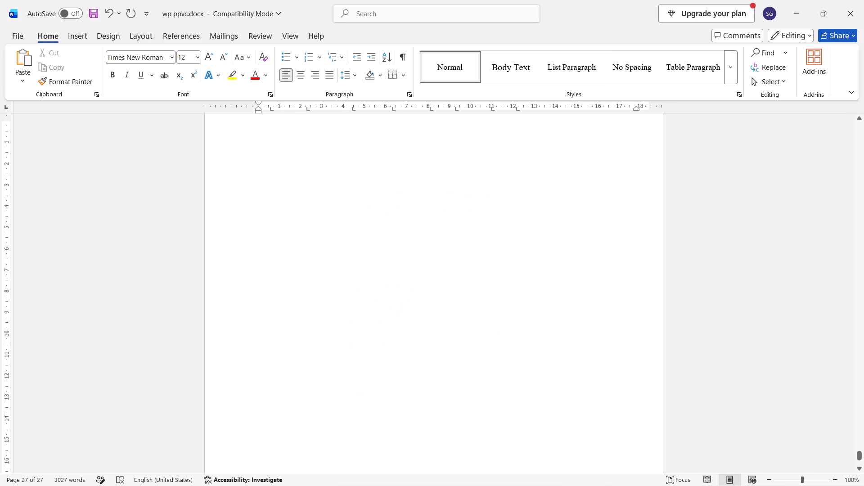
pyautogui.scroll(2, 438, 159)
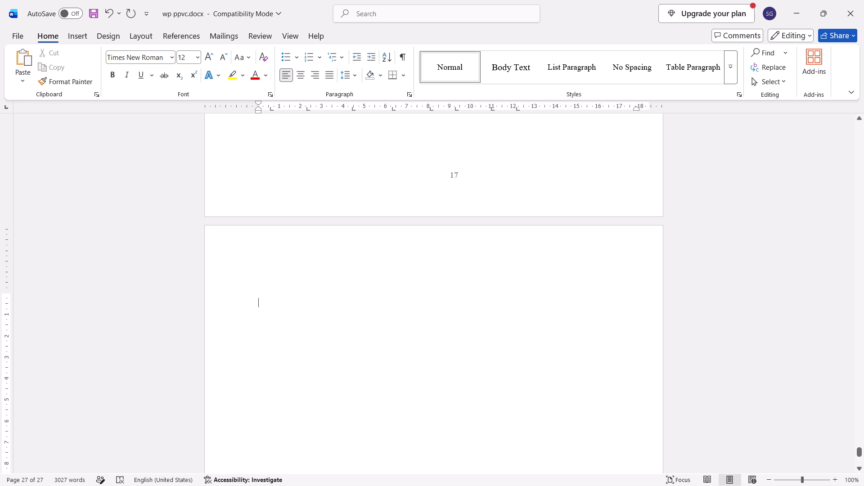
pyautogui.click(396, 258)
pyautogui.press('BackSpace')
pyautogui.press('Delete')
# Check the end of the References list and the preceding Future Enhancements page for layout and page numbering.
pyautogui.scroll(-1, 396, 258)
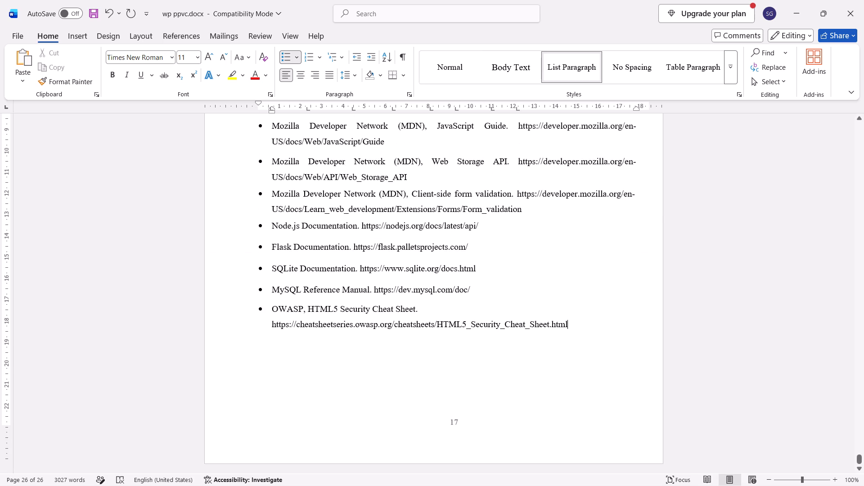
pyautogui.scroll(-3, 396, 258)
pyautogui.scroll(-8, 425, 401)
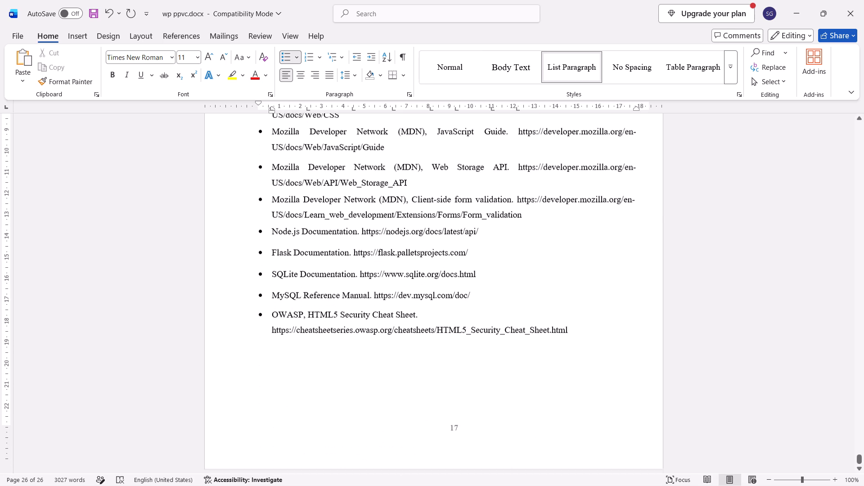
pyautogui.scroll(-2, 425, 401)
pyautogui.scroll(4, 425, 401)
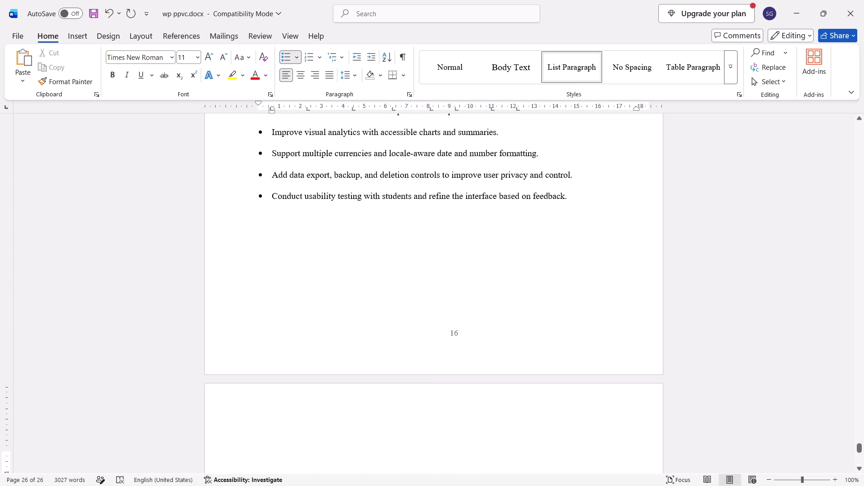
# Save the wp ppvc.docx document.
pyautogui.click(19, 35)
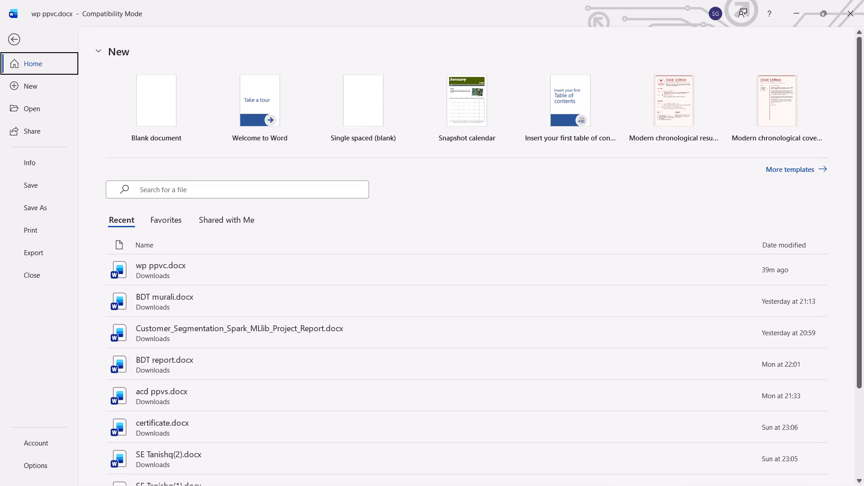
pyautogui.hotkey('ctrl', 's')
pyautogui.click(22, 45)
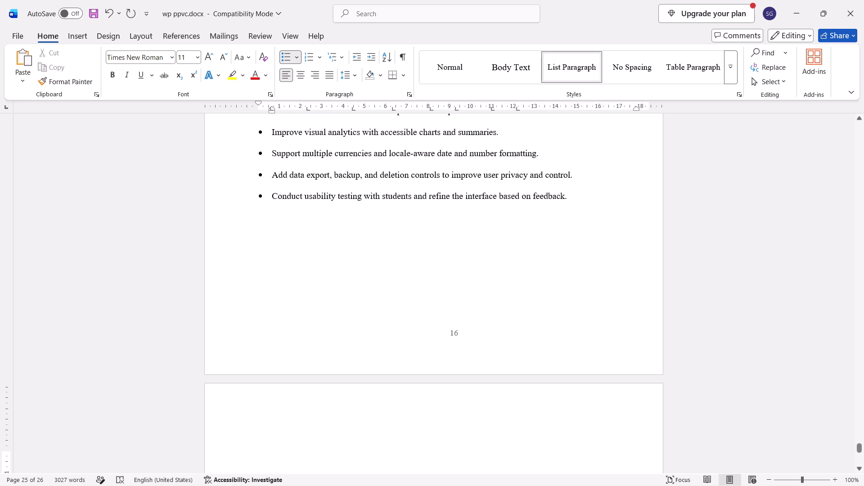
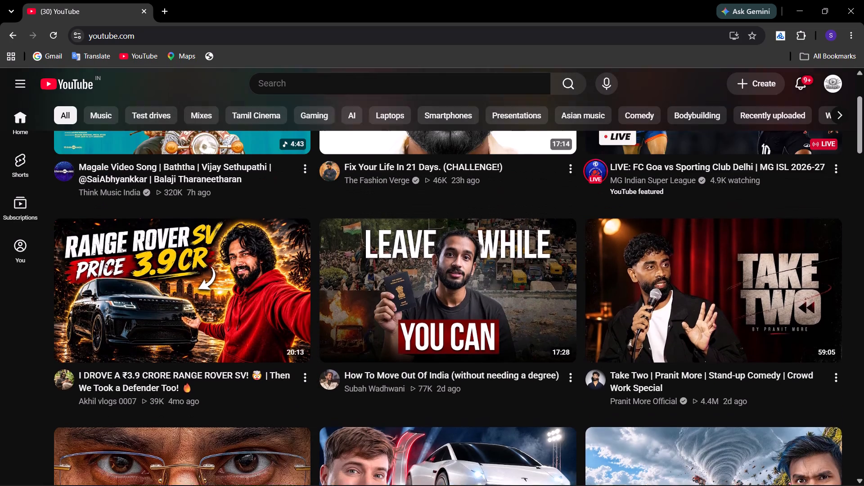
pyautogui.scroll(2, 98, 176)
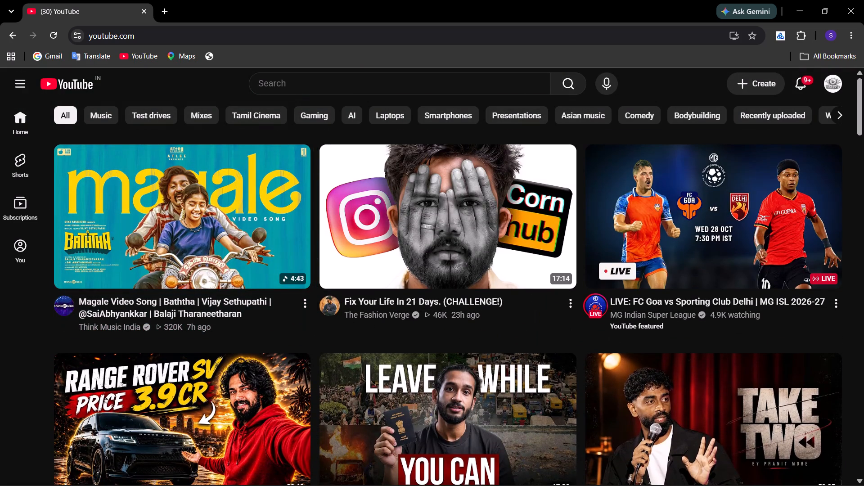
pyautogui.click(198, 218)
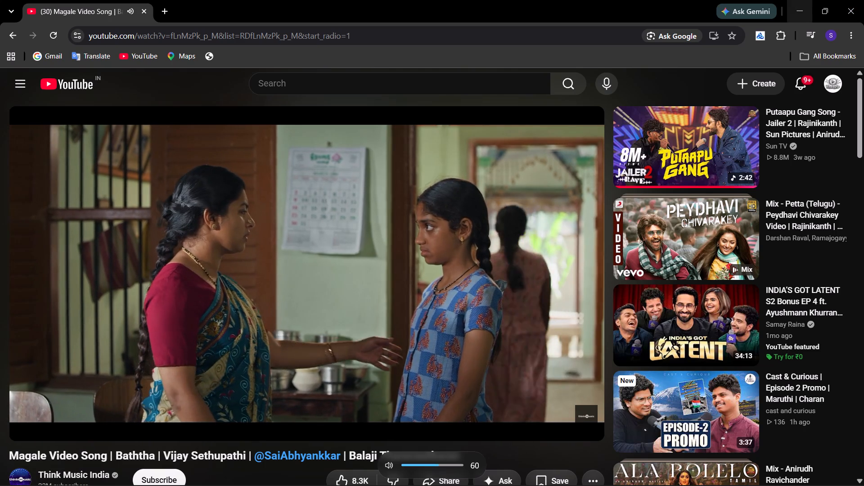
pyautogui.click(805, 0)
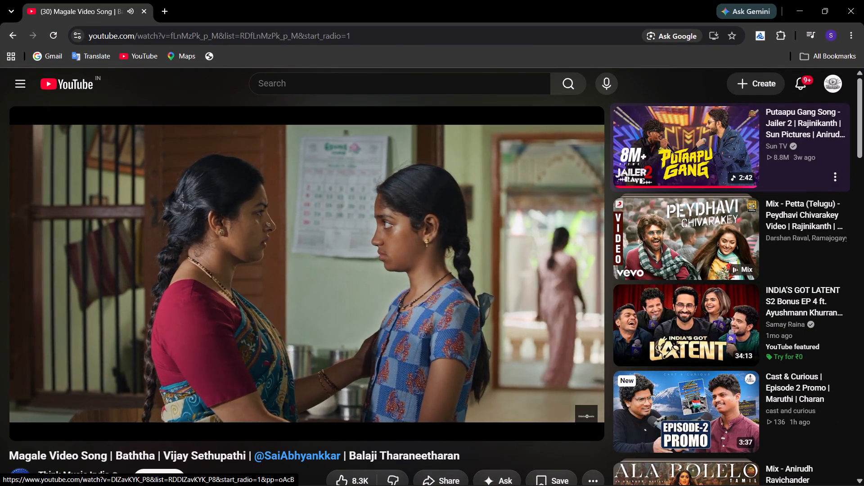
# Open the wp ppvc.docx document from the Downloads folder in Word.
pyautogui.press('super+e')
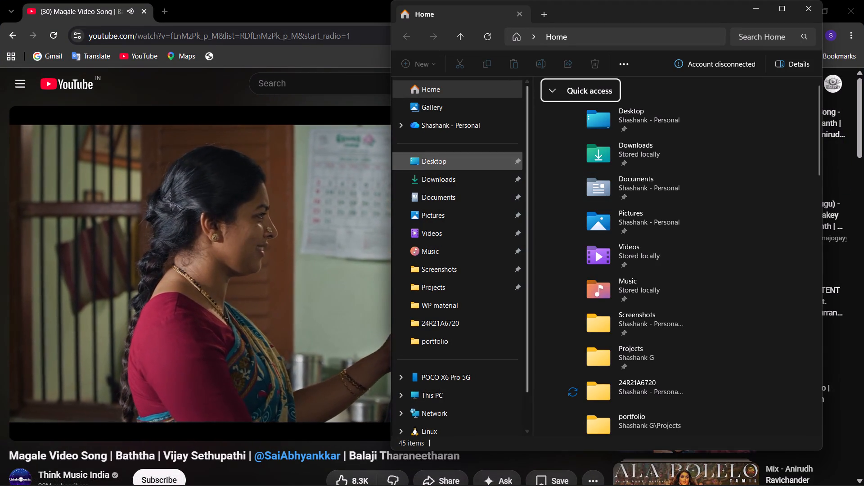
pyautogui.click(487, 183)
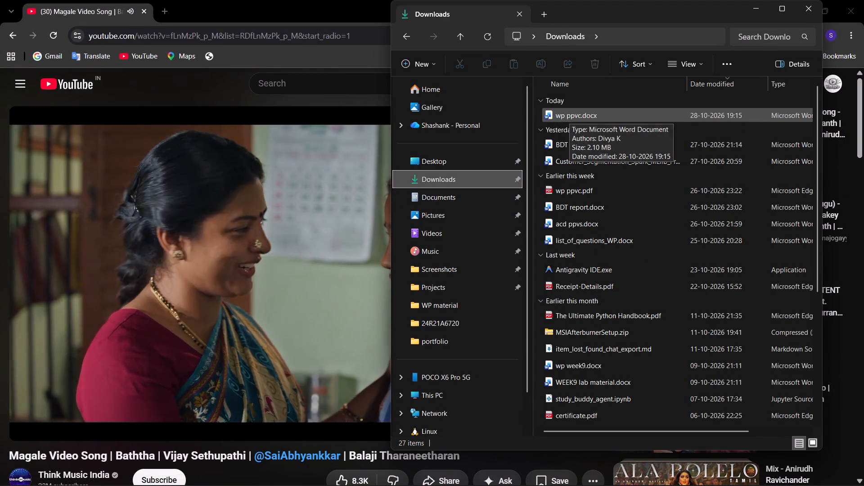
pyautogui.doubleClick(569, 116)
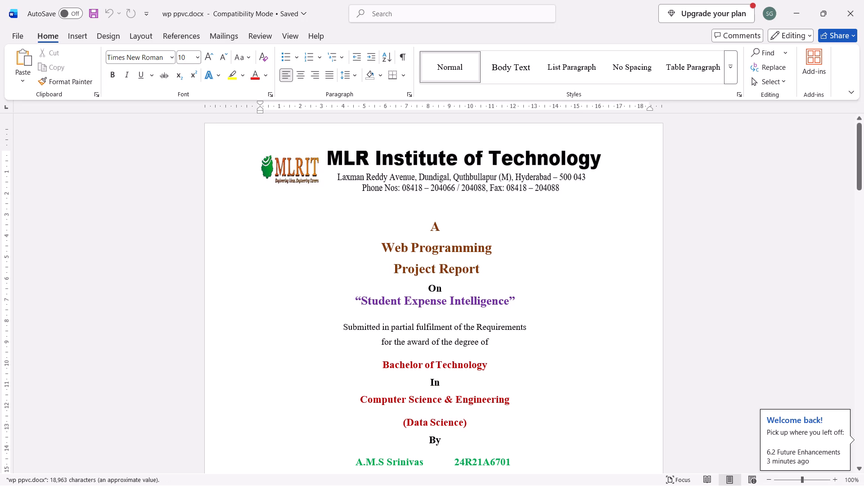
# Save a PDF copy of the document as wp ppvc.pdf in the Downloads folder.
pyautogui.click(8, 27)
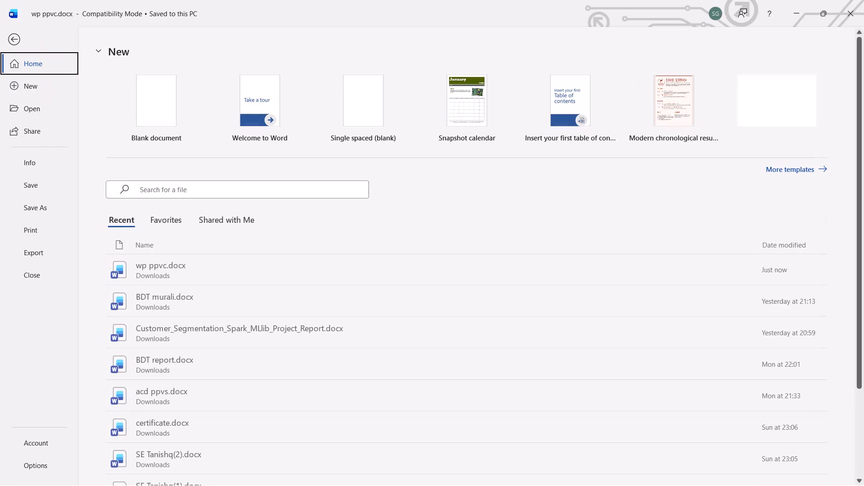
pyautogui.click(23, 198)
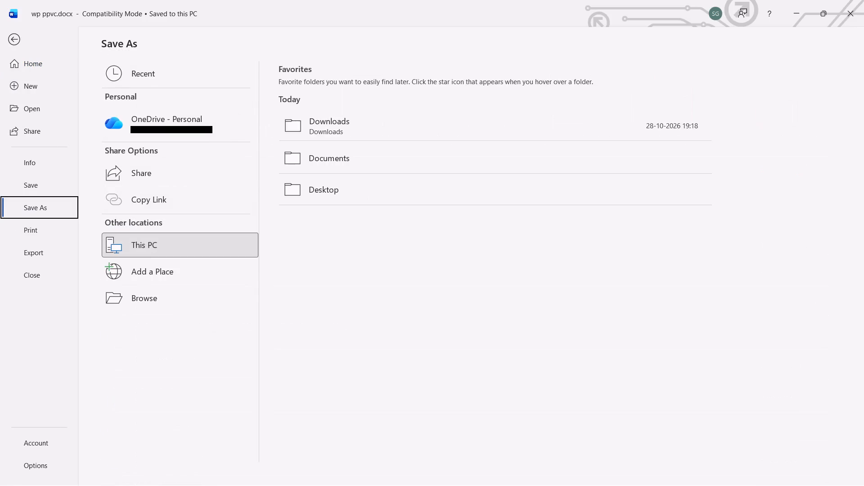
pyautogui.click(199, 309)
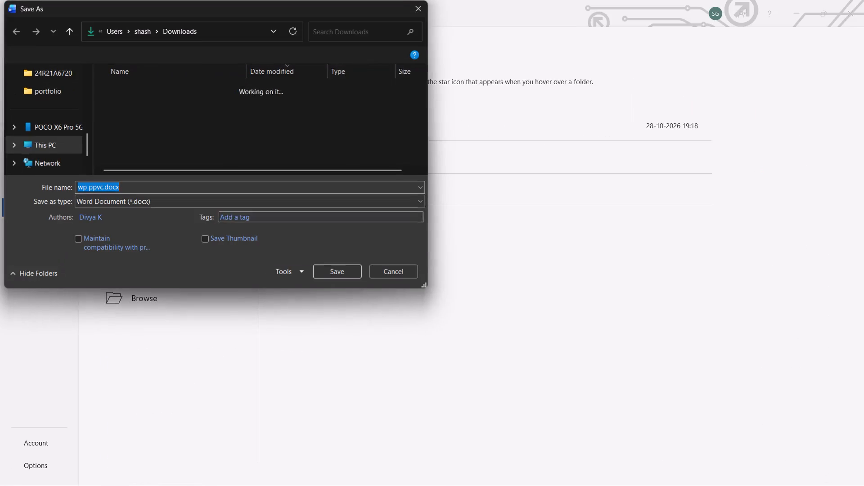
pyautogui.click(207, 201)
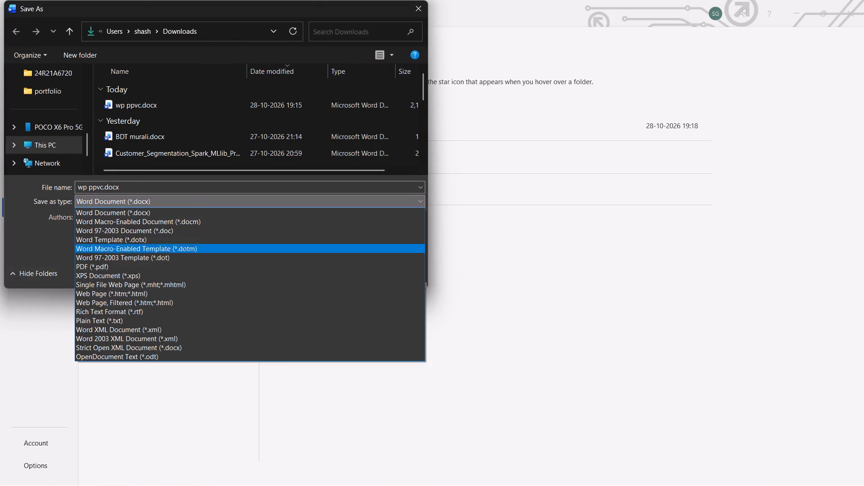
pyautogui.click(184, 265)
pyautogui.click(336, 297)
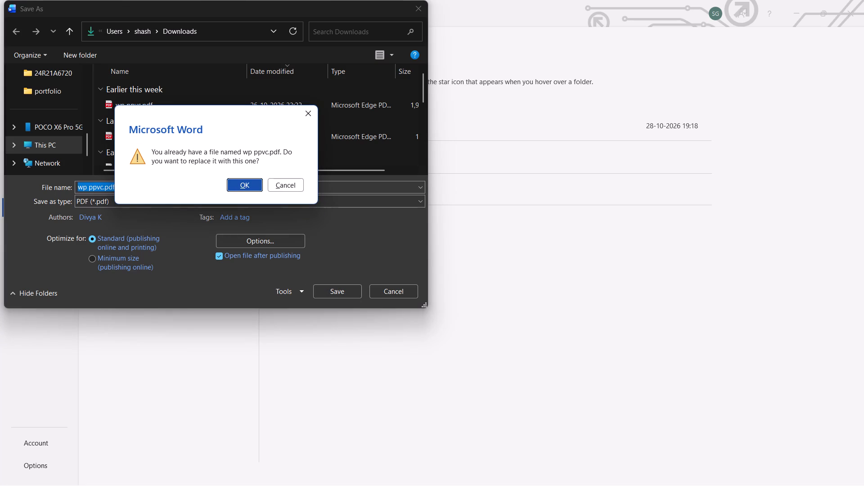
# Replace the existing wp ppvc.pdf in the Downloads folder with the new PDF copy.
pyautogui.click(247, 184)
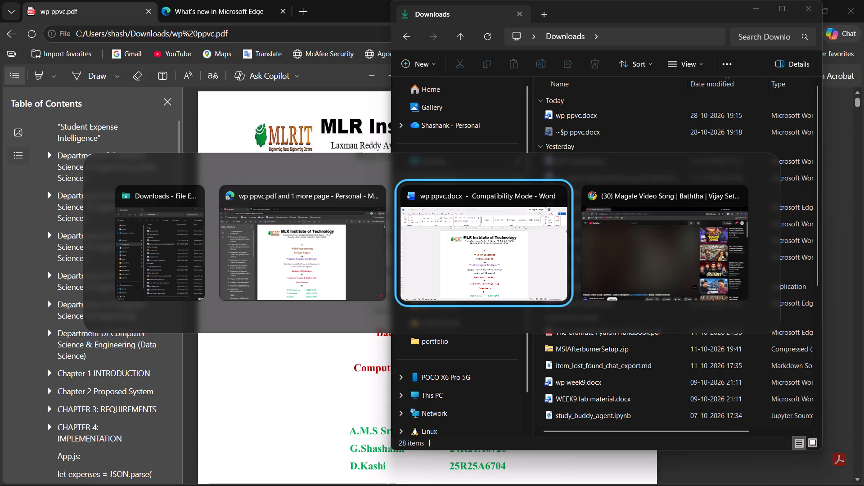
# Find WhatsApp through the system search and launch it.
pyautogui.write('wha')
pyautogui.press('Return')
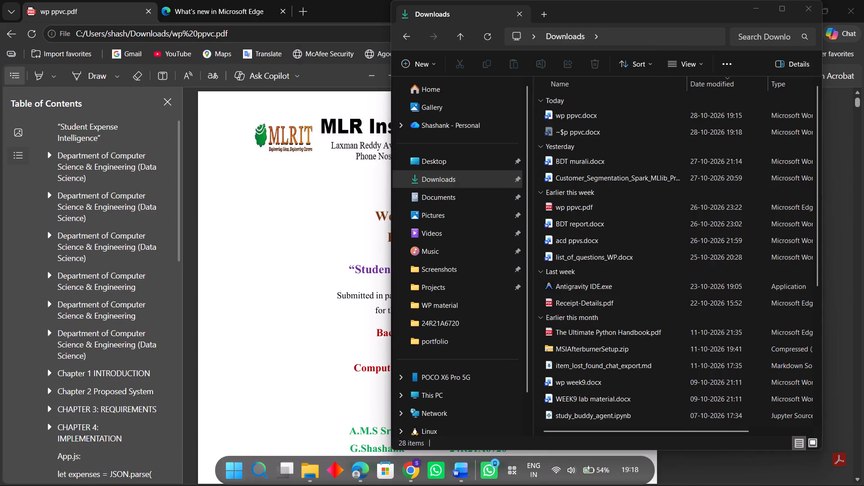
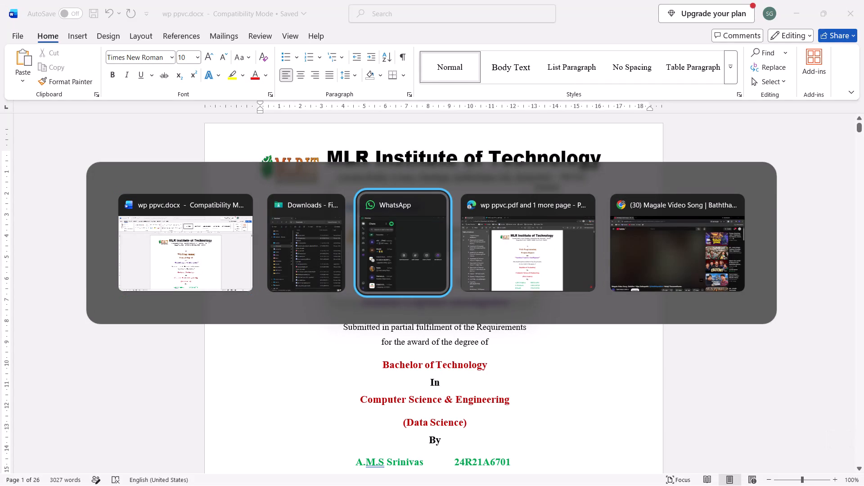
# Open wp ppvc.pdf from the Downloads folder in Microsoft Edge and check its pages through to the end, closing the browser when done.
pyautogui.scroll(1, 576, 230)
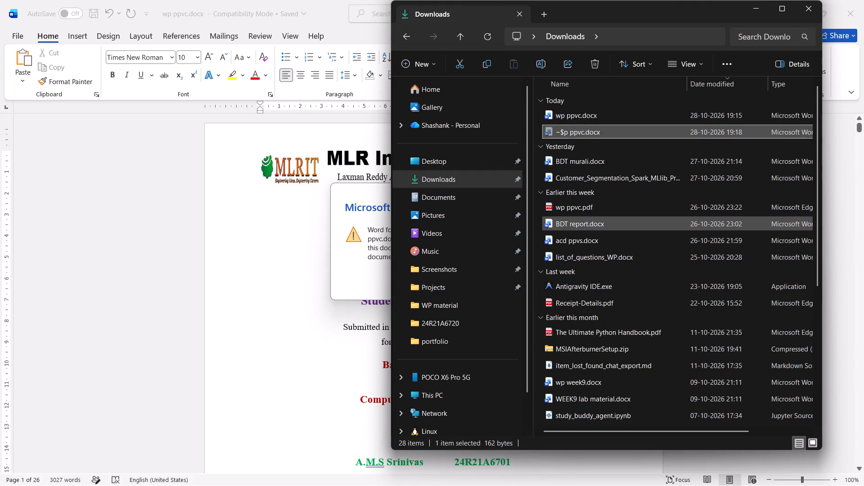
pyautogui.scroll(-11, 597, 270)
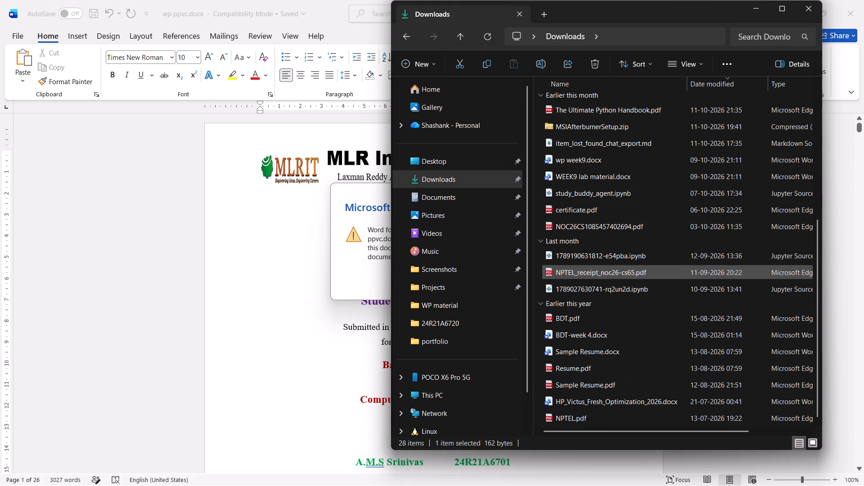
pyautogui.scroll(-1, 597, 270)
pyautogui.scroll(3, 600, 253)
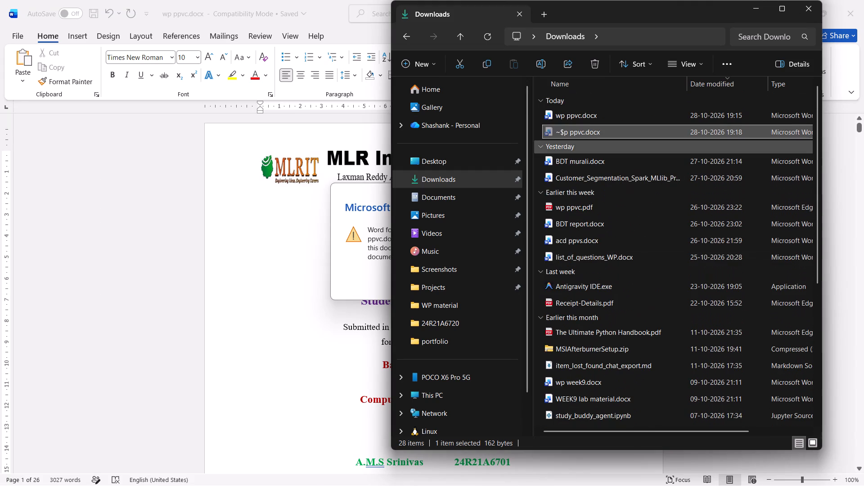
pyautogui.doubleClick(592, 211)
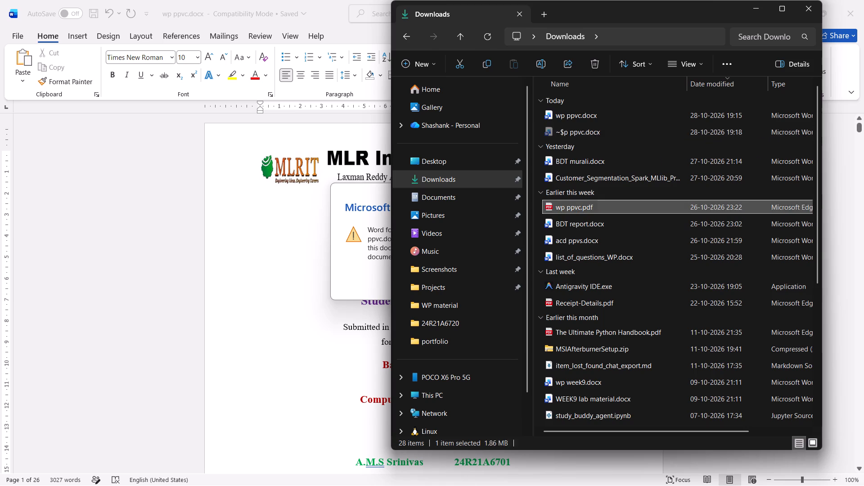
pyautogui.scroll(-13, 526, 218)
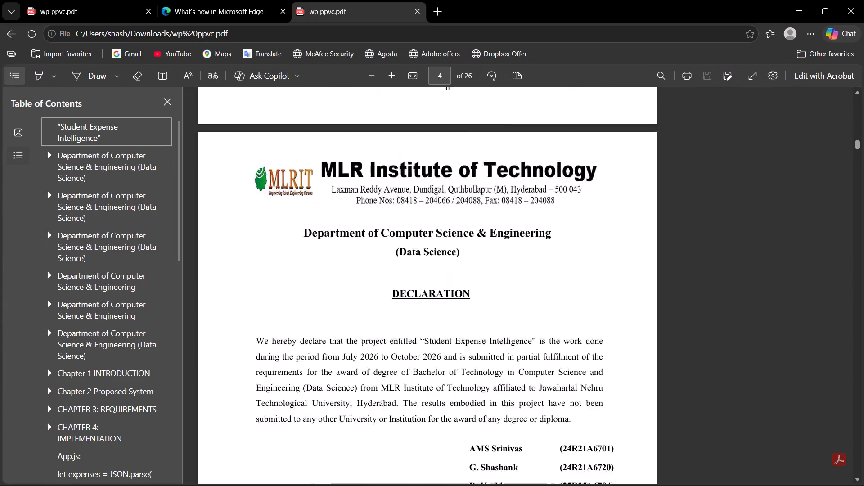
pyautogui.scroll(-20, 526, 218)
pyautogui.scroll(-11, 526, 218)
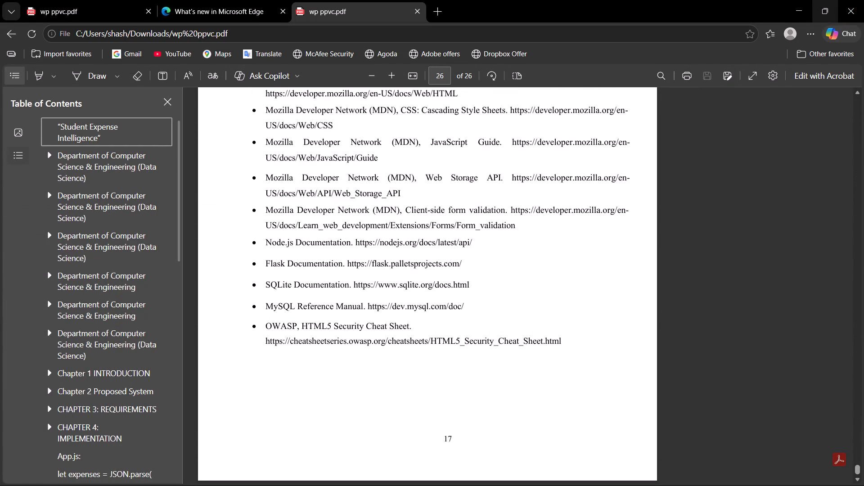
pyautogui.click(862, 4)
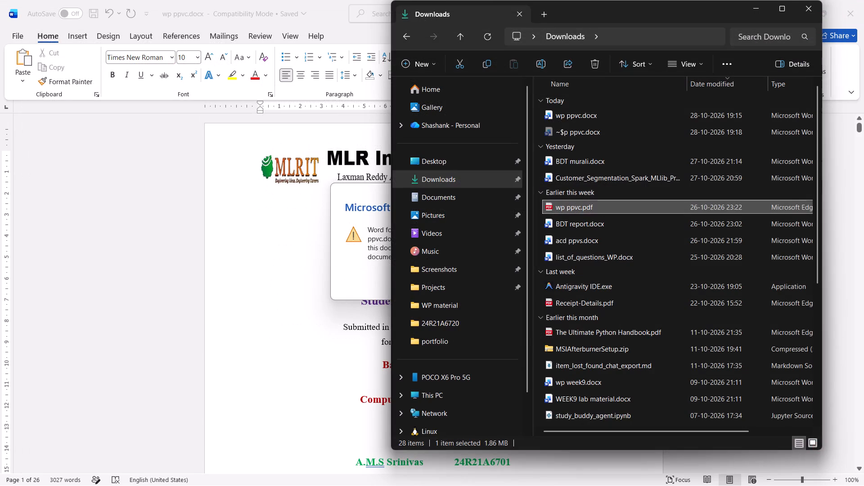
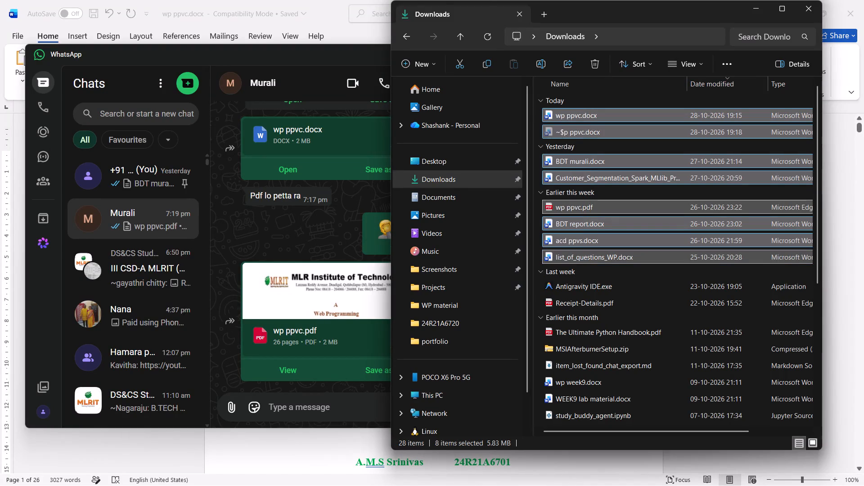
# Permanently delete the eight selected Downloads files from today, yesterday and earlier this week, including wp ppvc.docx and wp ppvc.pdf.
pyautogui.hotkey('shift', 'Delete')
pyautogui.press('Return')
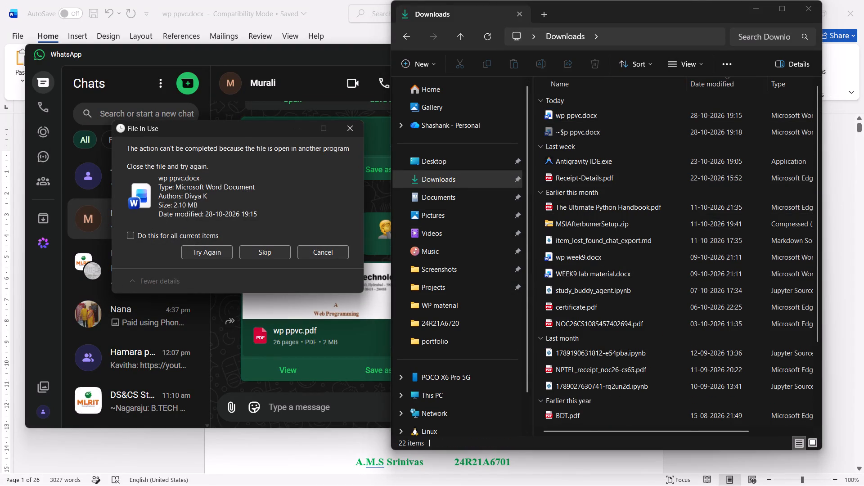
# Switch to Word, decline recovering ~$p ppvc.docx, and close the open wp ppvc.docx document.
pyautogui.click(863, 0)
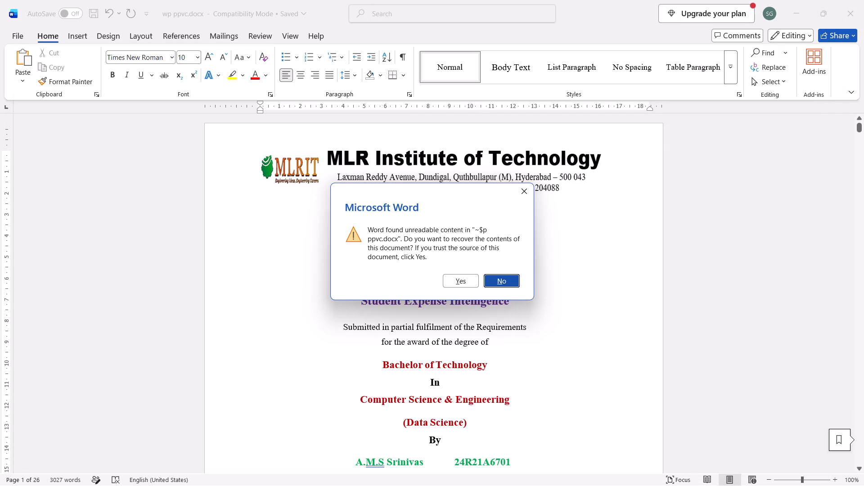
pyautogui.click(531, 184)
pyautogui.press('Return')
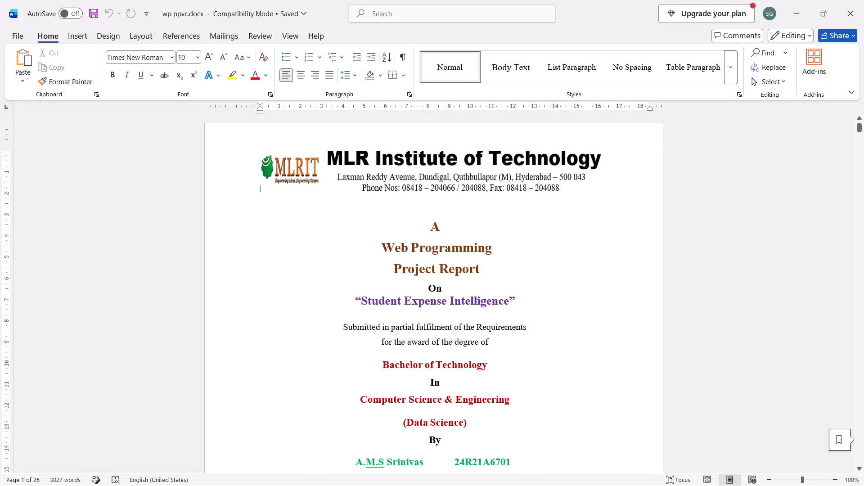
pyautogui.click(505, 176)
pyautogui.doubleClick(863, 0)
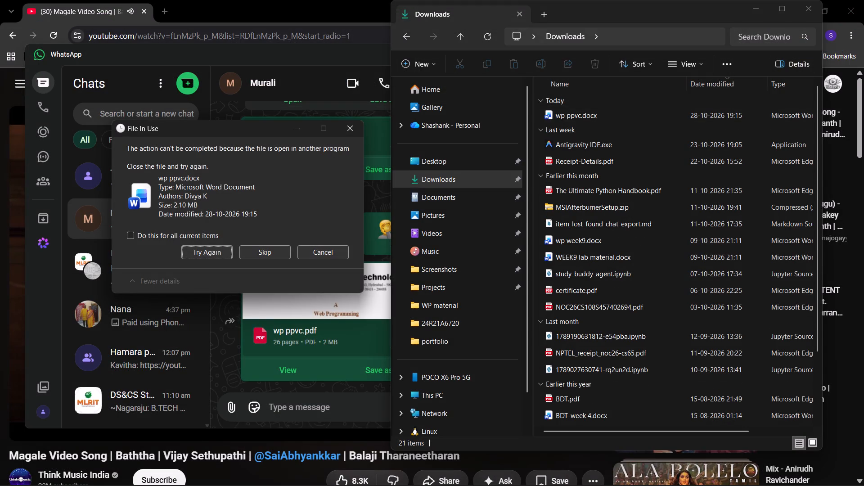
# Retry the deletion of wp ppvc.docx and skip the ~$p ppvc.docx file.
pyautogui.click(181, 247)
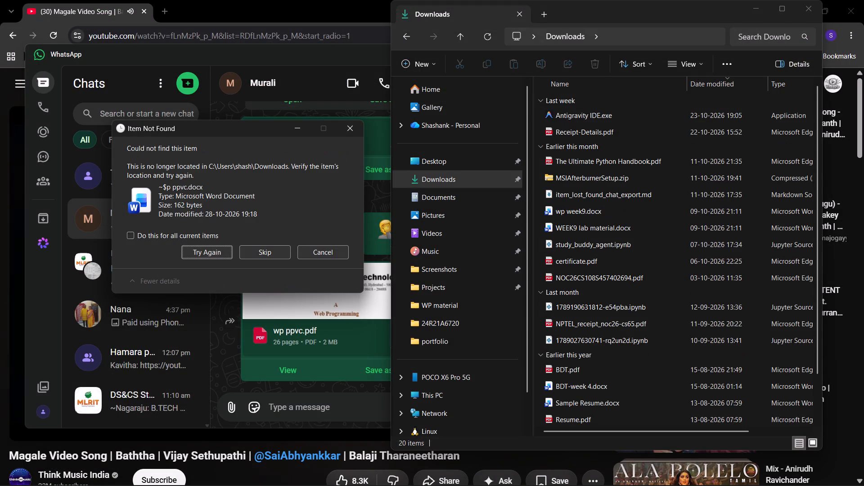
pyautogui.click(229, 248)
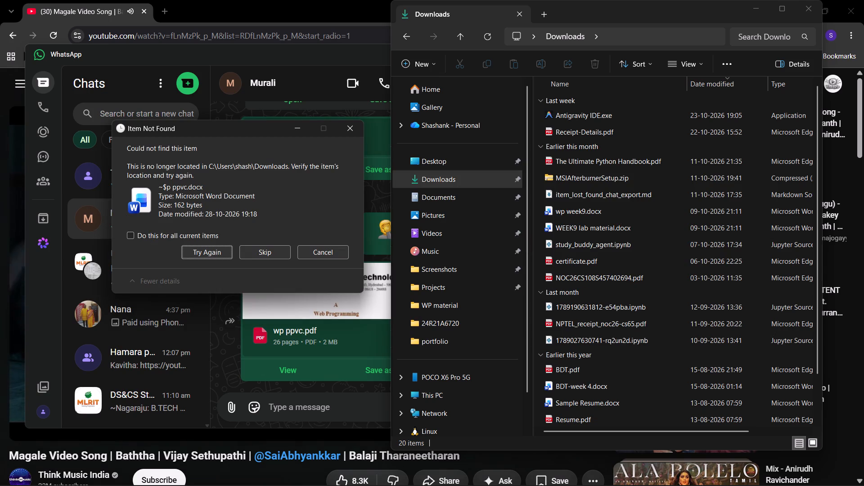
pyautogui.click(273, 257)
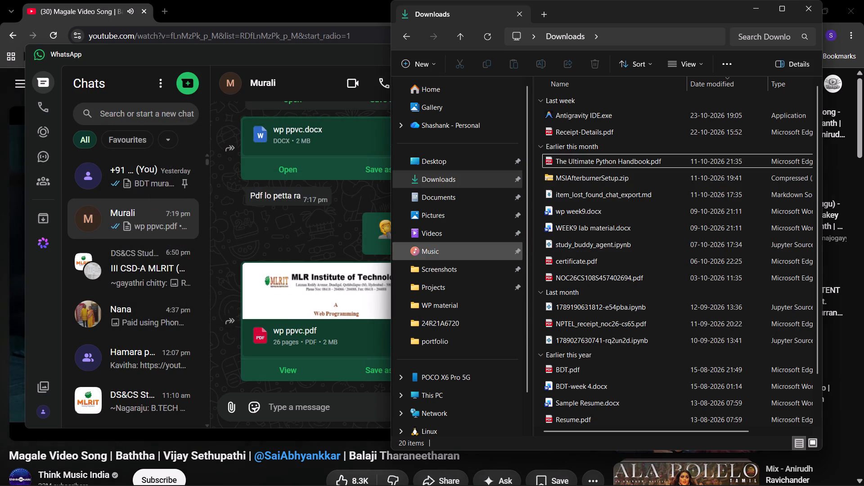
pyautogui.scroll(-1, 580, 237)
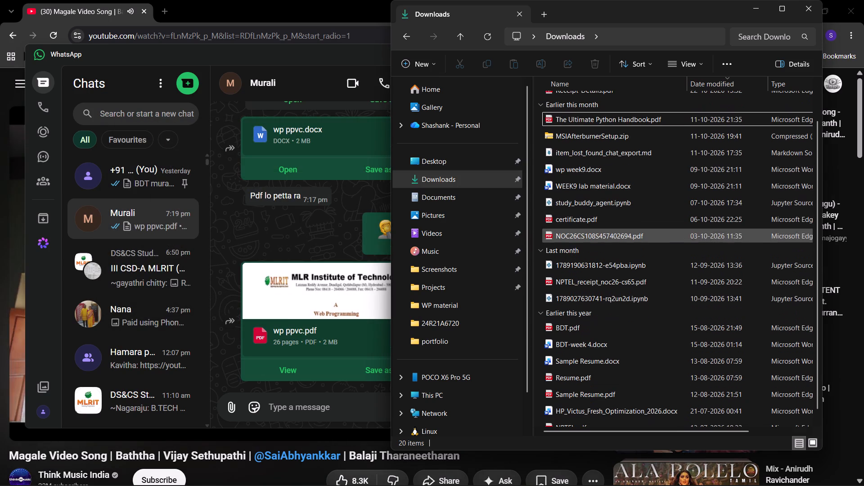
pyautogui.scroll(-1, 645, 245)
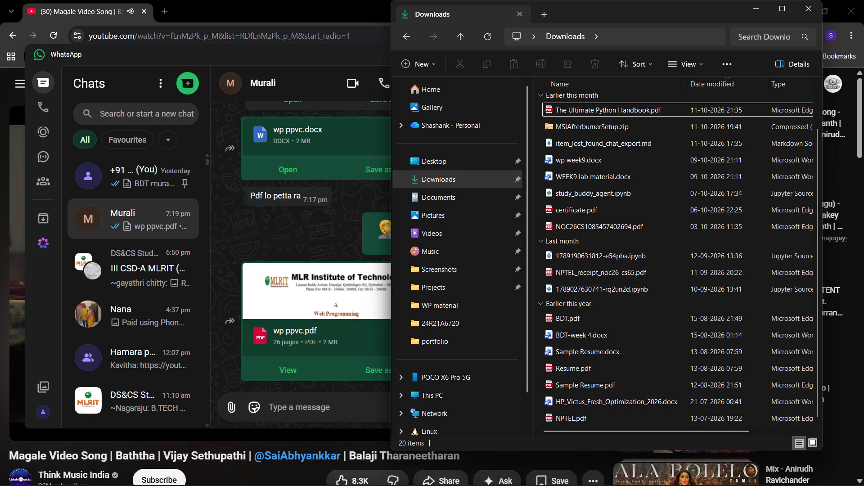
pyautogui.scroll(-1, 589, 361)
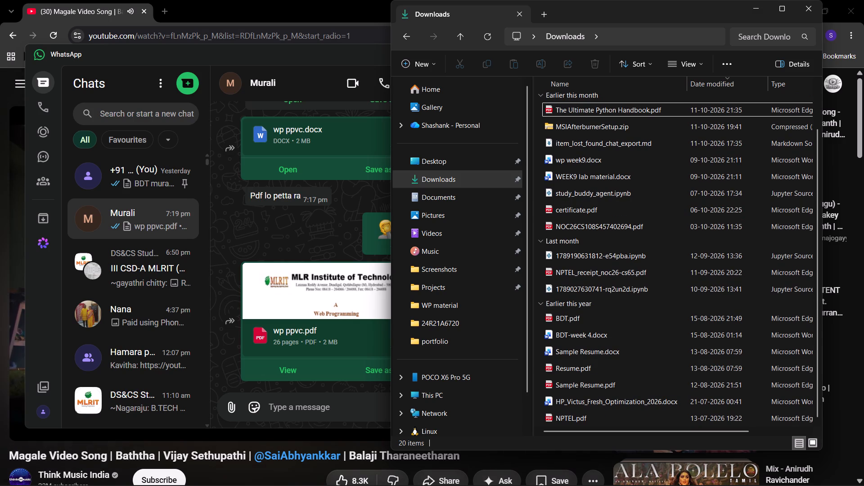